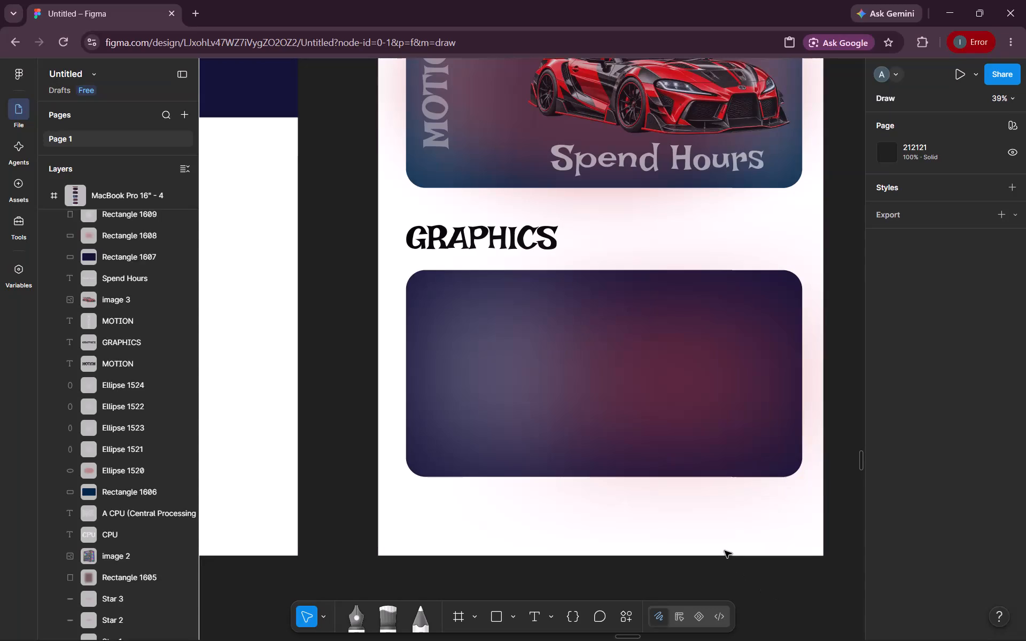
Review the existing MacBook Pro 16" page design, from its dashboard header down to the empty Graphics card.
scroll(725, 551, "down", 1)
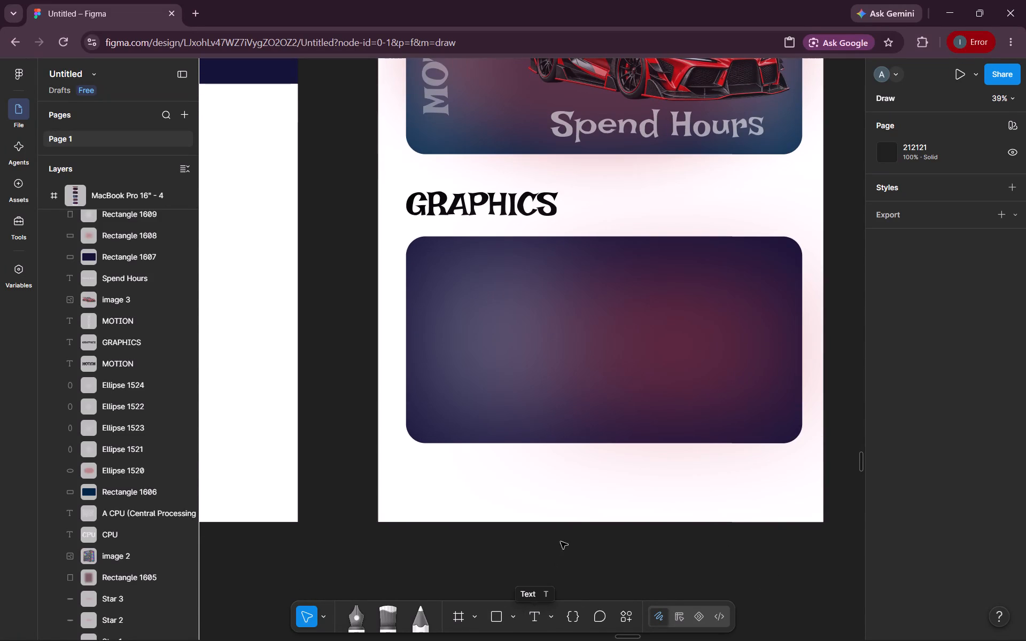
scroll(595, 505, "down", 1)
scroll(595, 505, "up", 2)
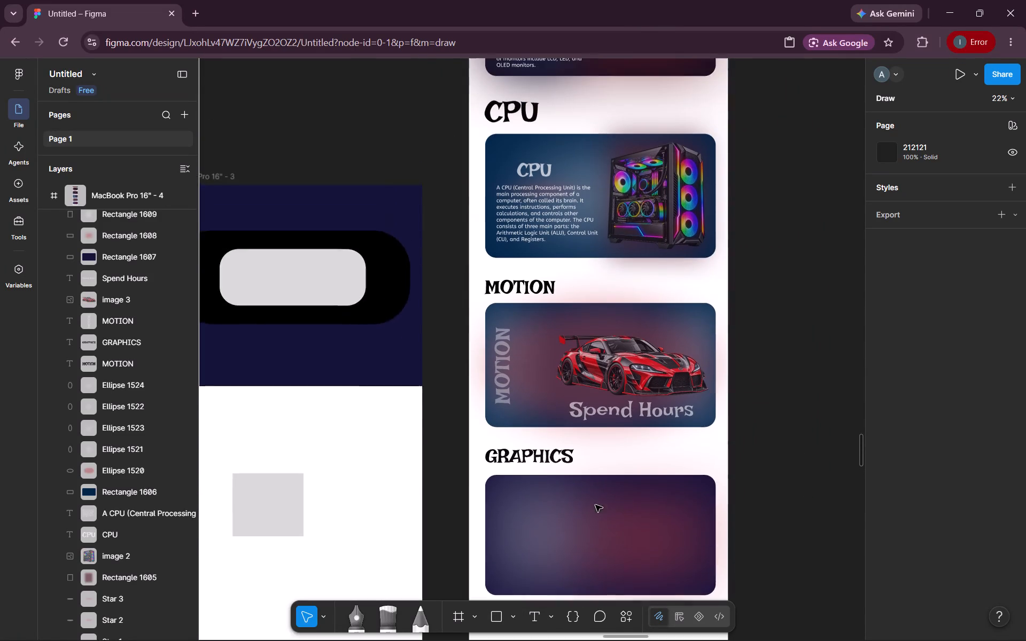
scroll(595, 505, "up", 6)
scroll(595, 505, "down", 1)
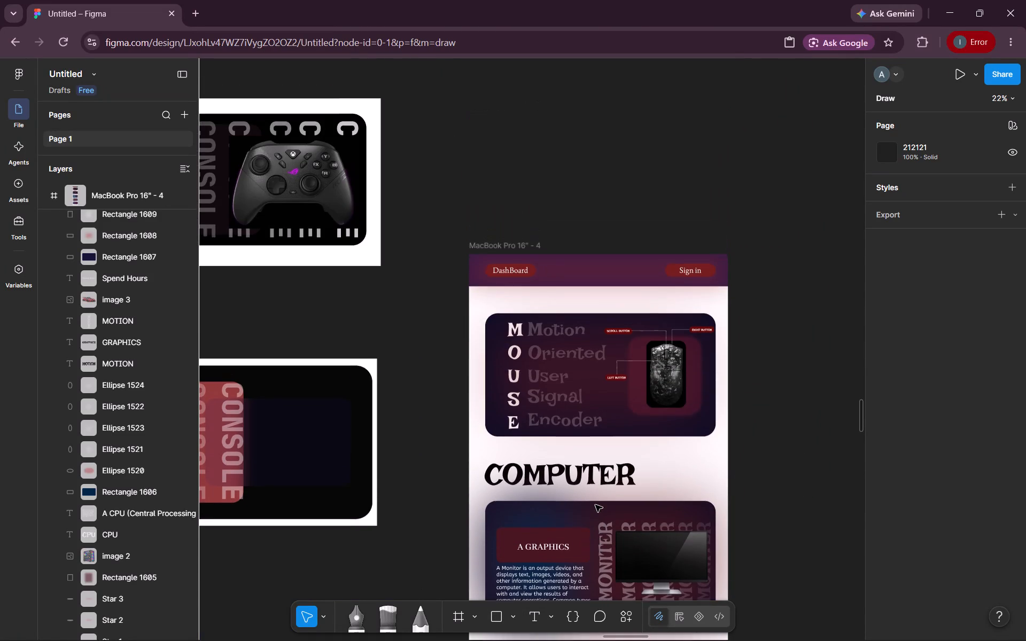
scroll(595, 505, "down", 3)
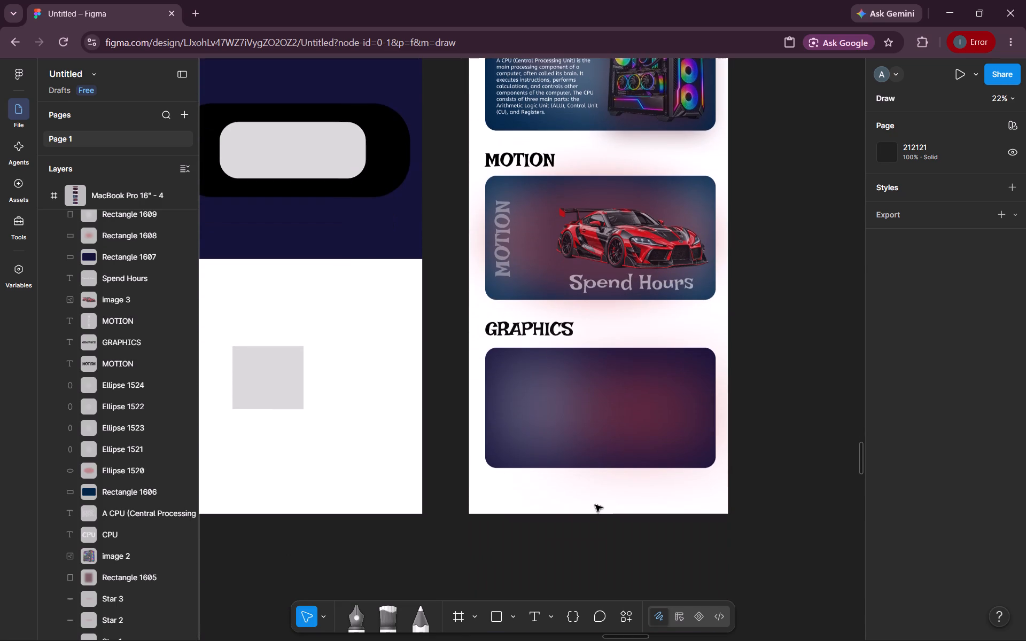
scroll(595, 505, "down", 1)
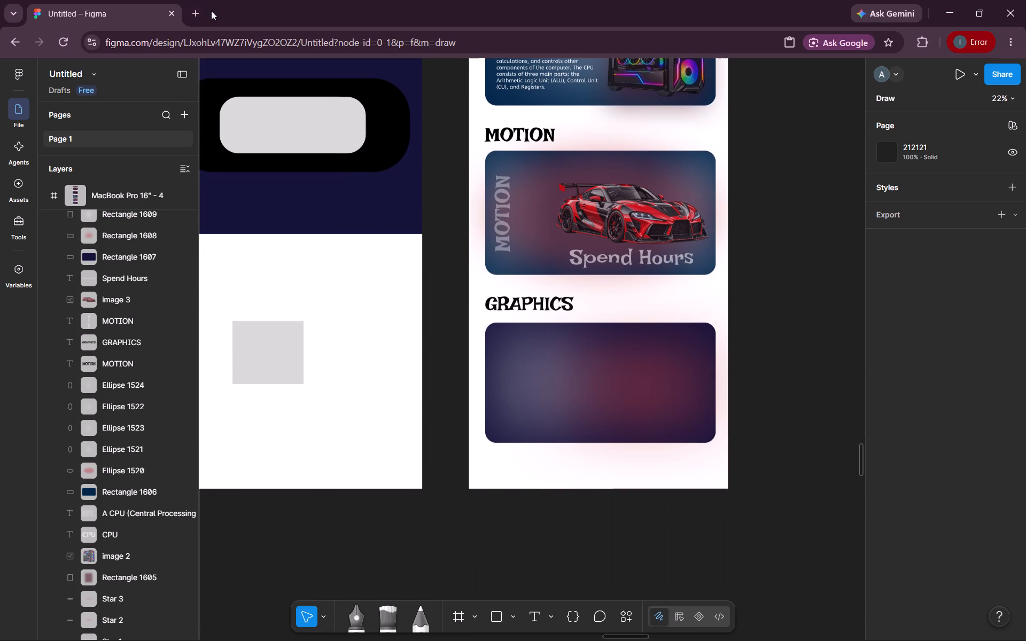
Search Google Images in a new browser tab for "figma design ideas".
left_click(199, 9)
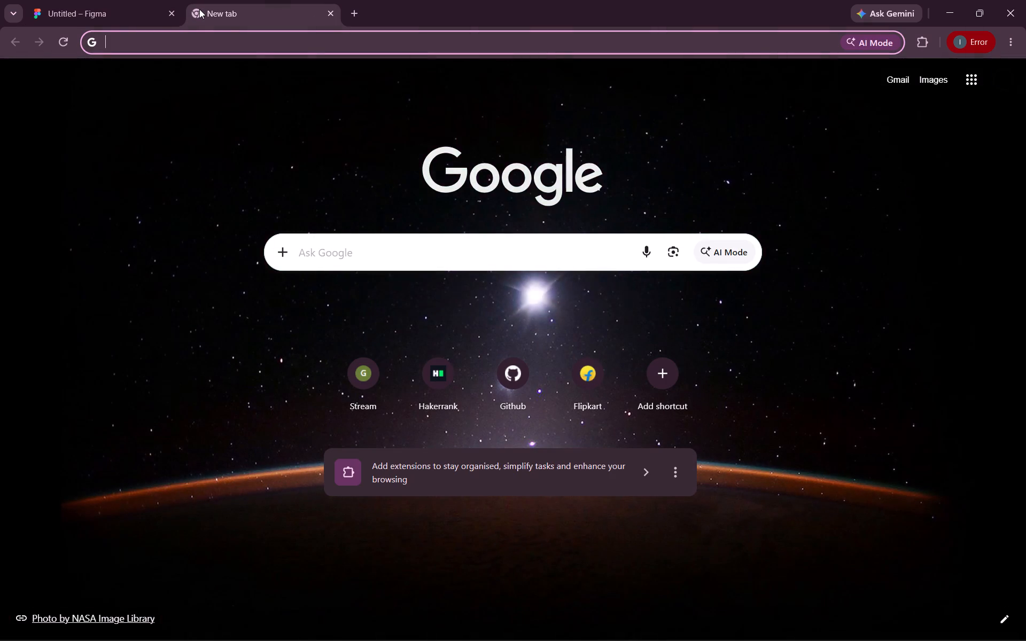
type("fi")
type("gma")
key("space")
type("design")
key("space")
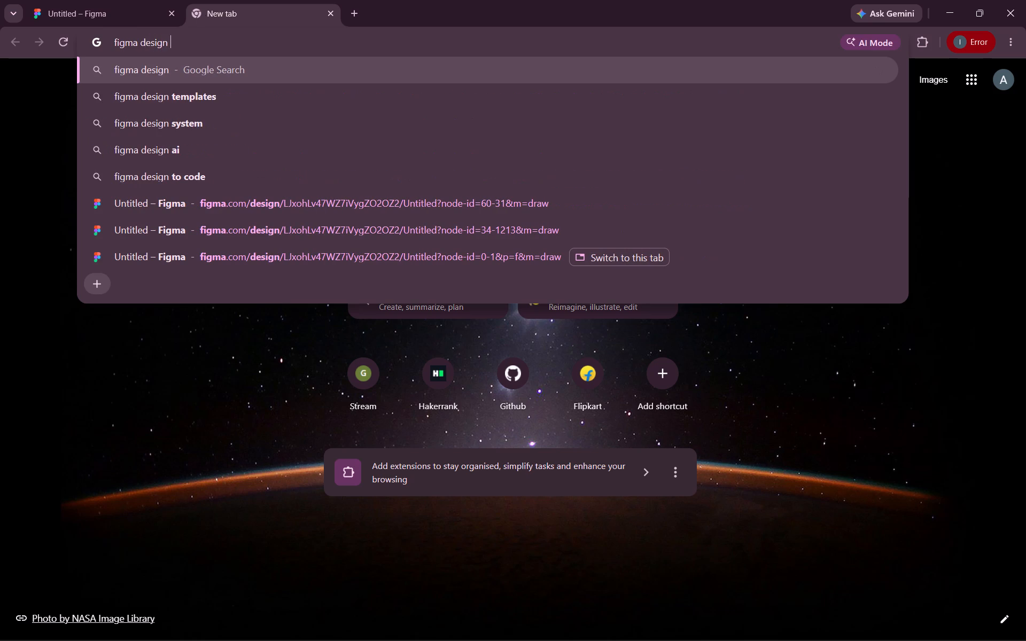
type("ideas")
key("Return")
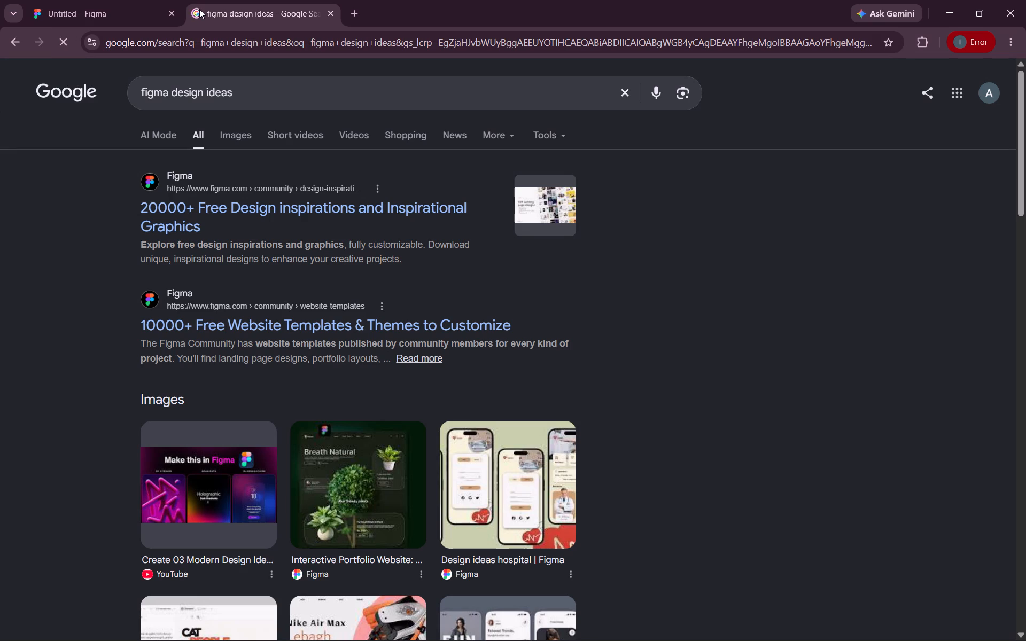
left_click(242, 128)
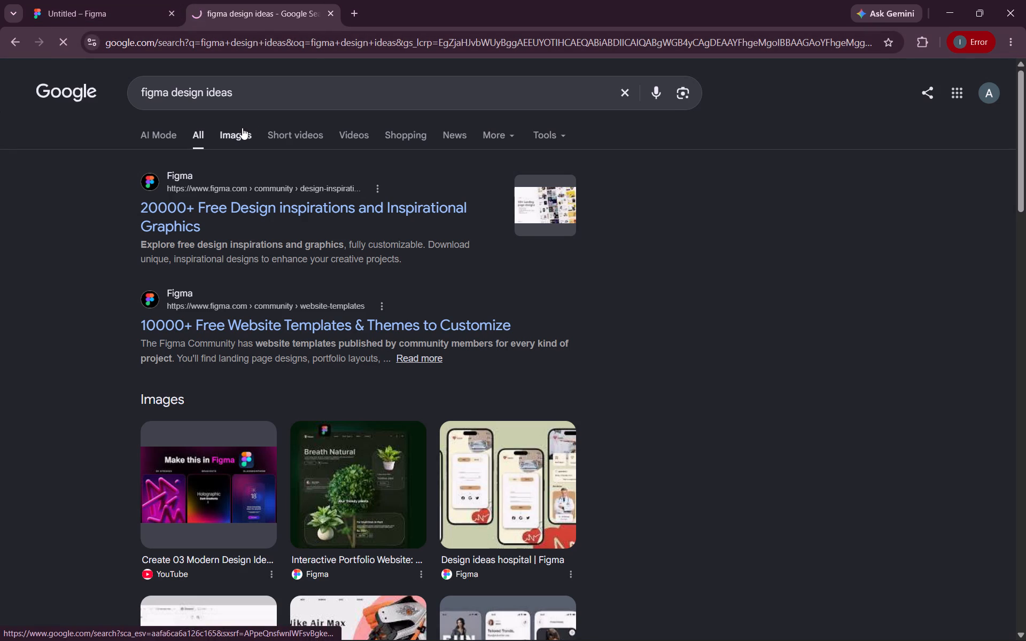
Browse the image results for layout and style inspiration.
scroll(462, 307, "down", 2)
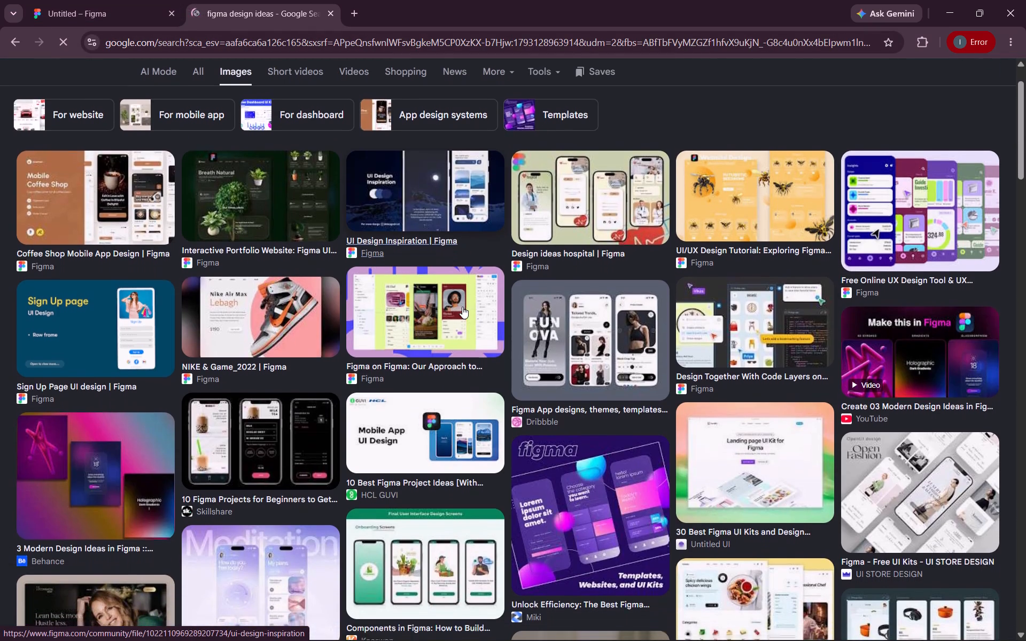
scroll(462, 307, "down", 3)
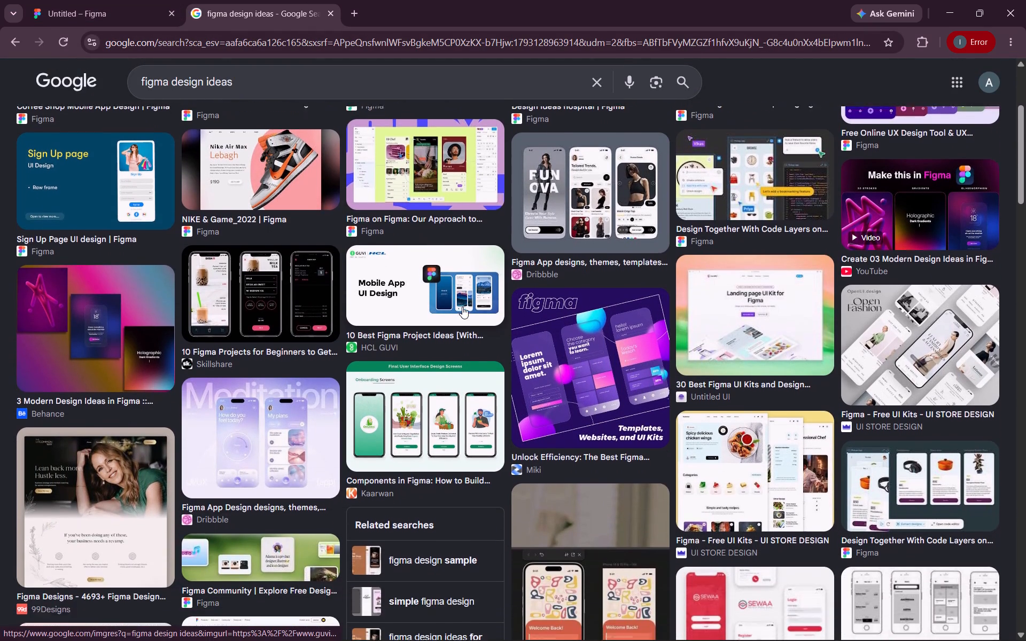
scroll(462, 307, "down", 2)
scroll(462, 307, "up", 1)
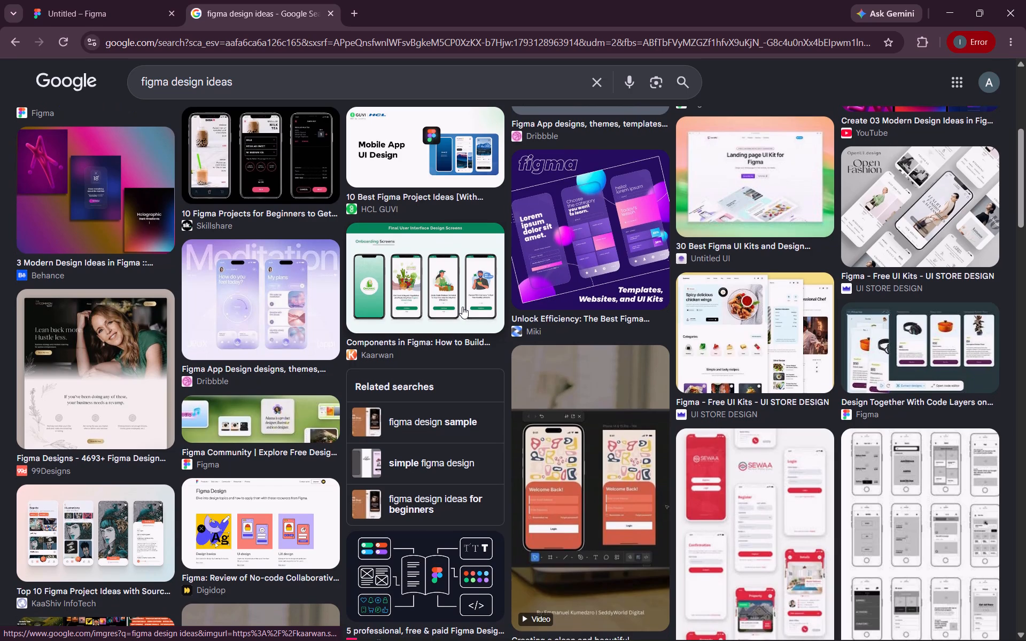
scroll(462, 307, "up", 2)
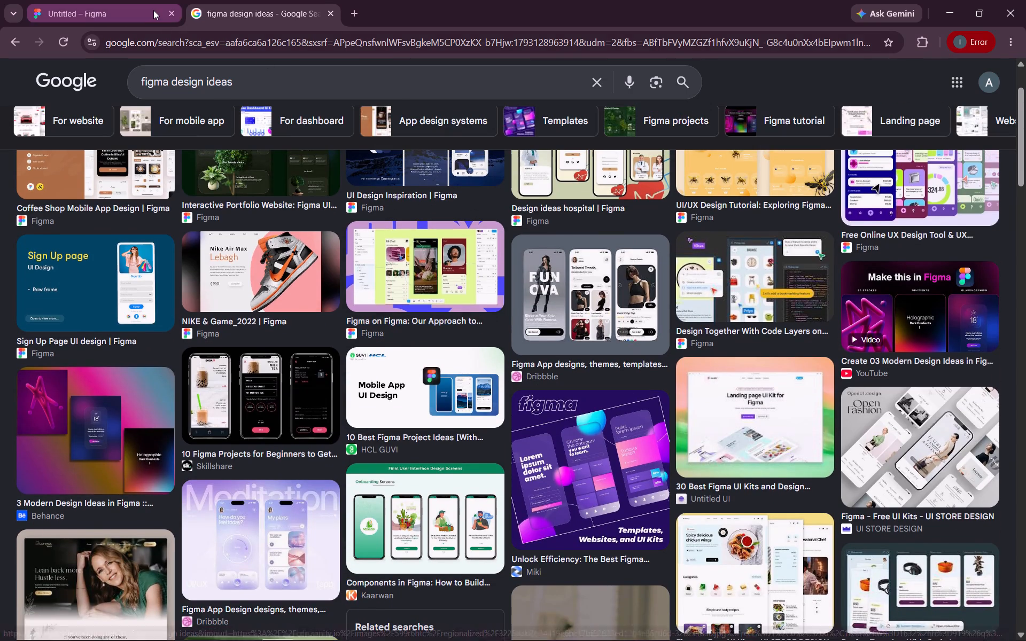
Switch back to the Figma file and add an iPhone 18 Pro Max frame on the empty canvas beside the MacBook frame.
left_click(151, 9)
scroll(552, 246, "up", 3)
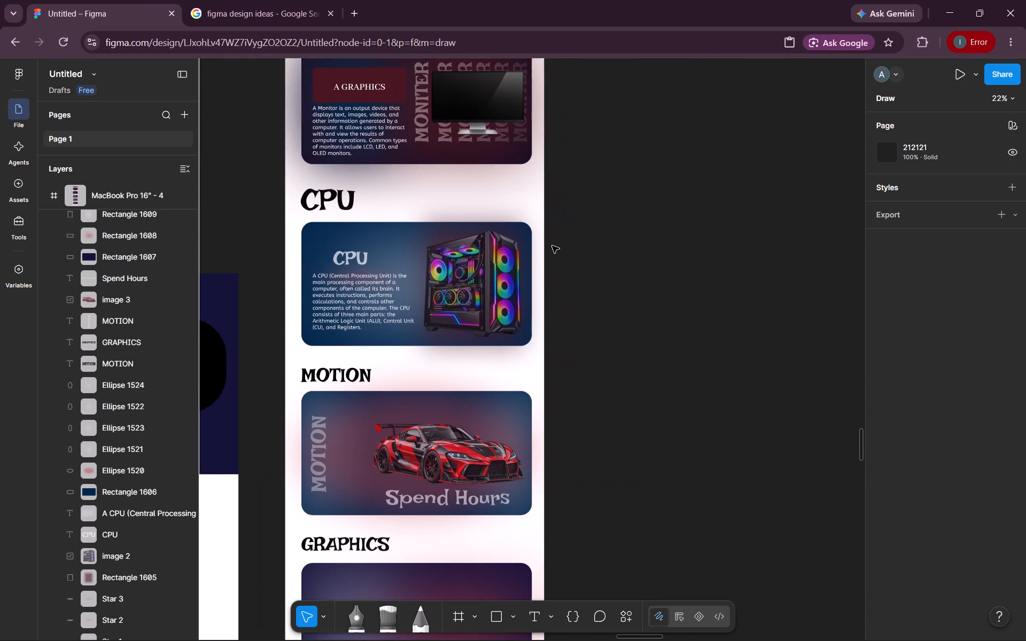
scroll(552, 246, "up", 3)
scroll(552, 246, "right", 1)
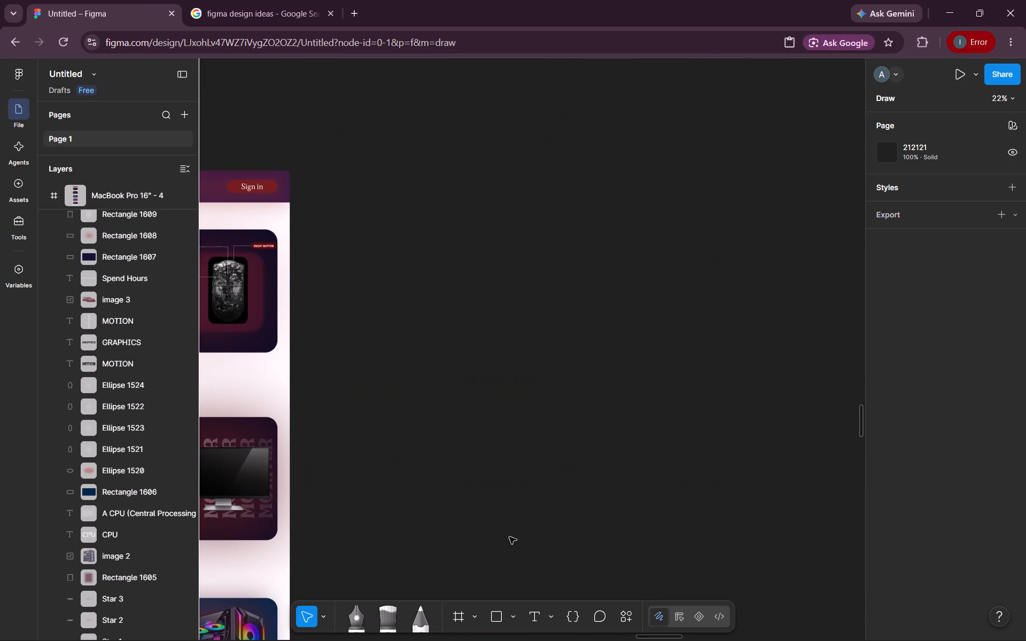
left_click(460, 614)
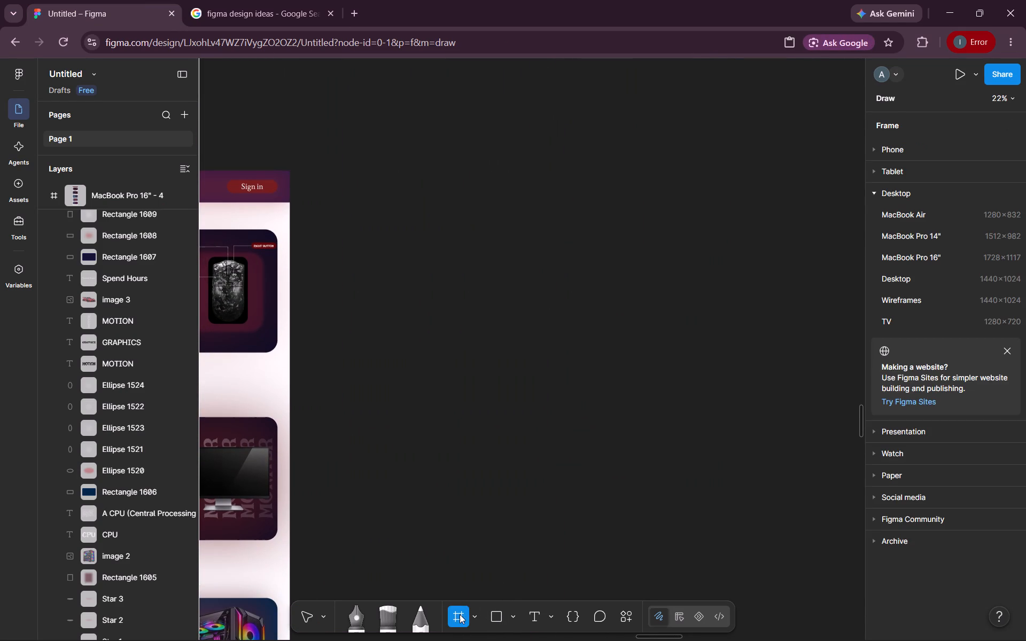
left_click(937, 151)
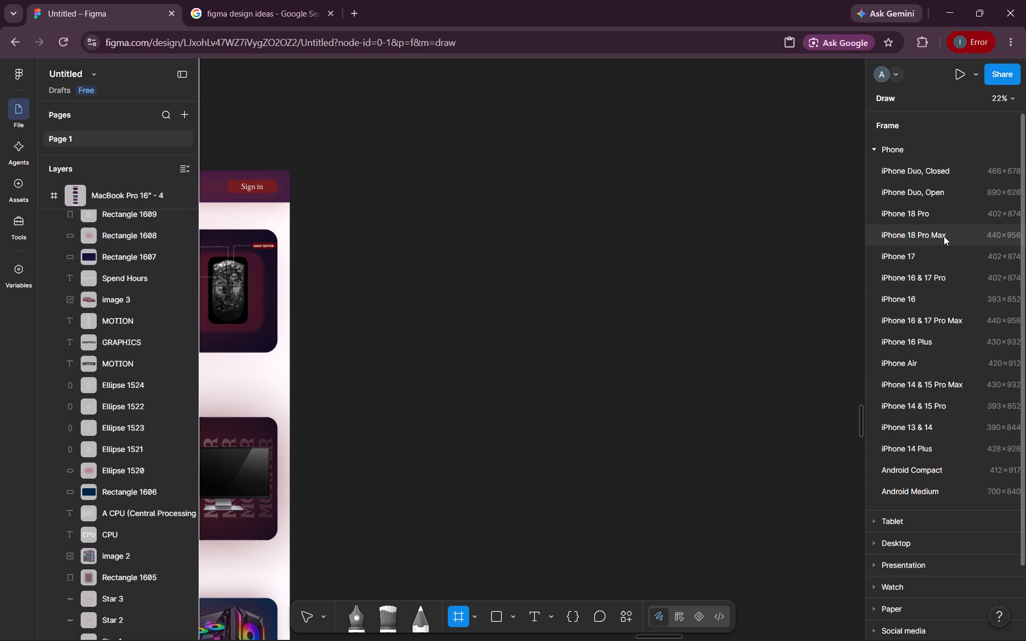
left_click(944, 236)
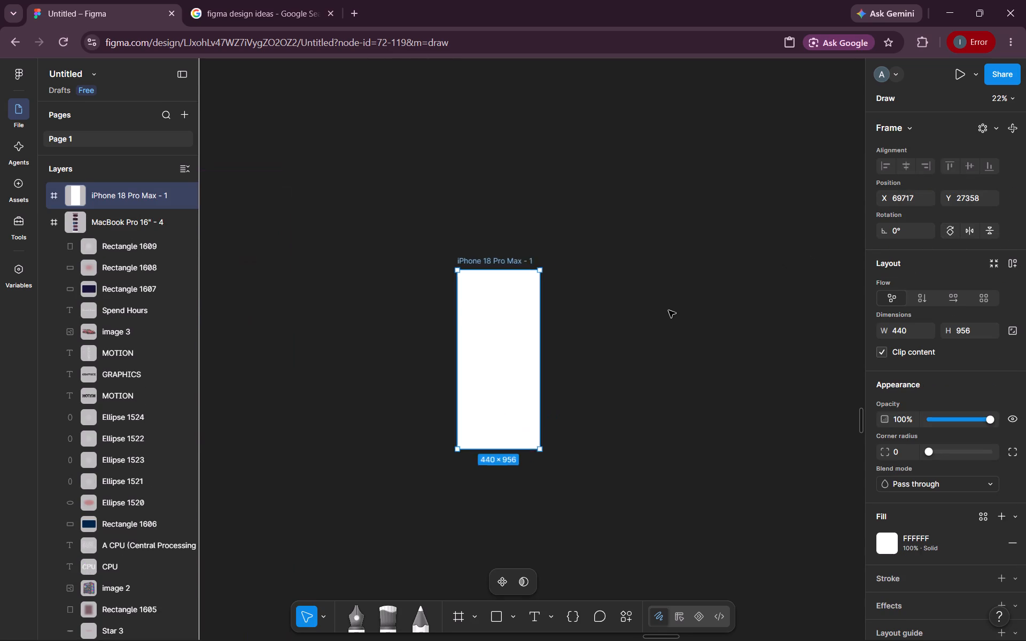
Draw a rectangle of about 390 × 260 in the phone frame's upper part, centred horizontally at about X 25, Y 103.
scroll(669, 310, "down", 1)
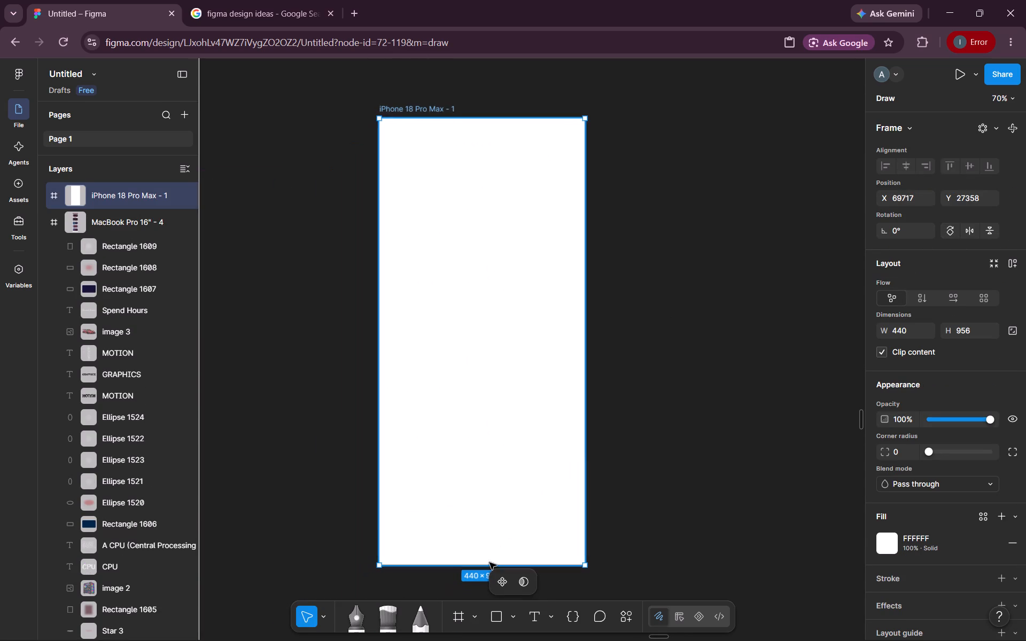
left_click(501, 613)
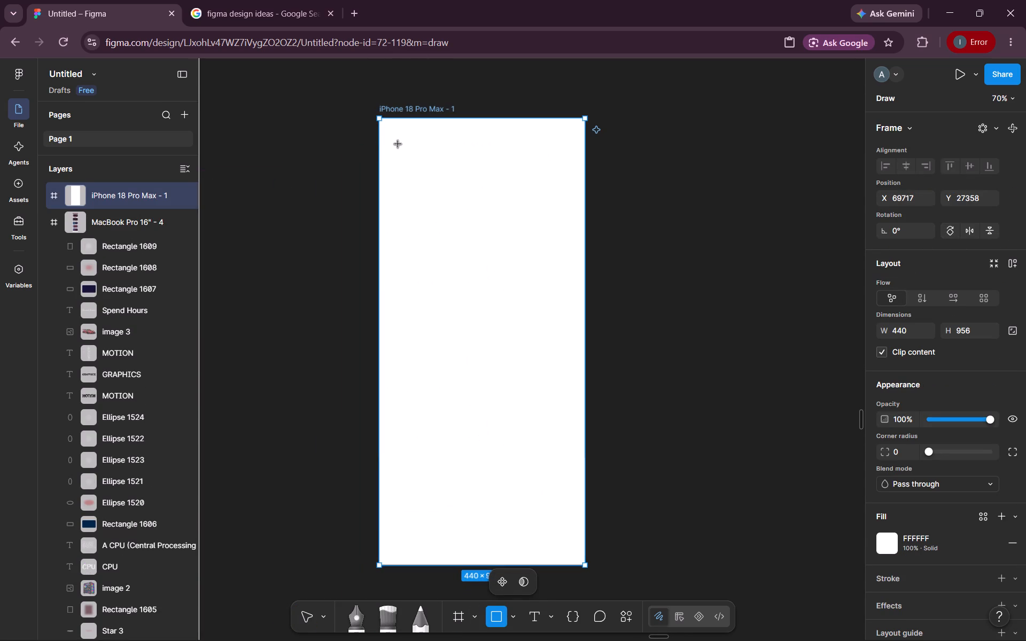
left_click_drag(389, 153, 553, 242)
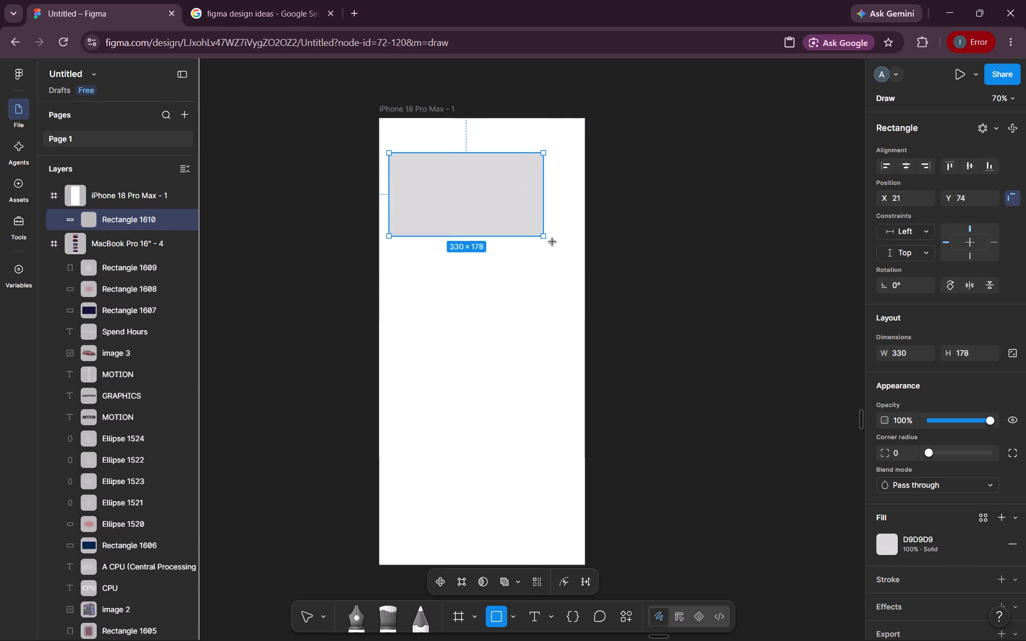
left_click_drag(553, 242, 571, 275)
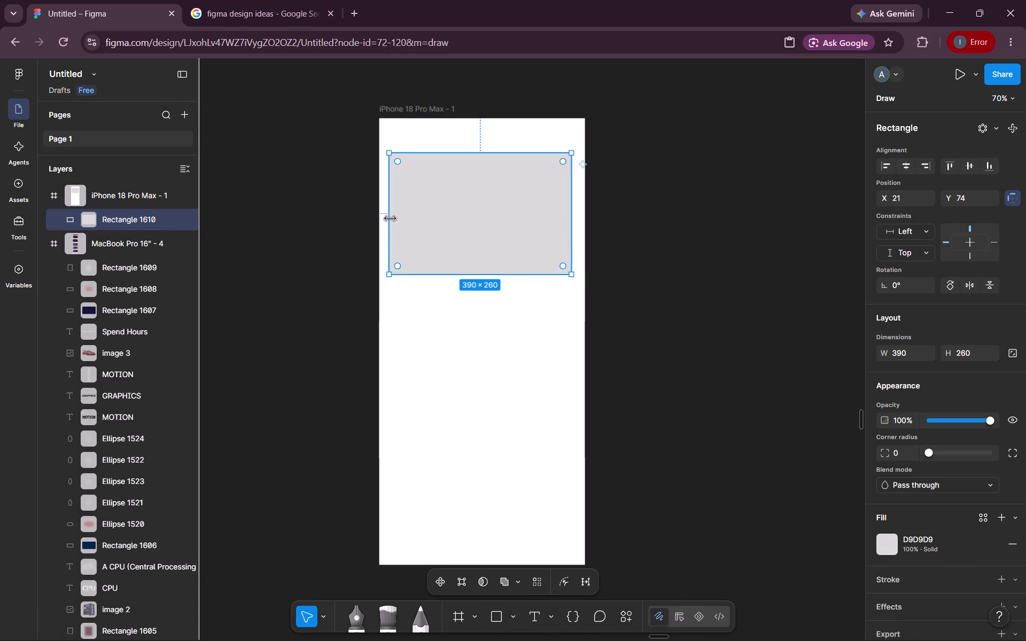
left_click_drag(439, 217, 444, 220)
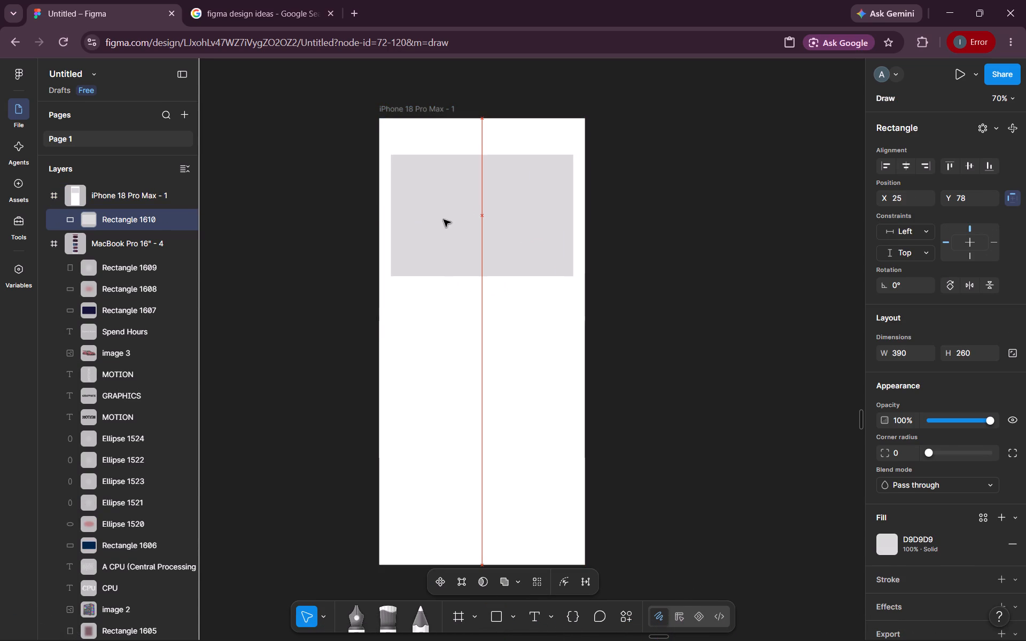
left_click_drag(444, 220, 445, 231)
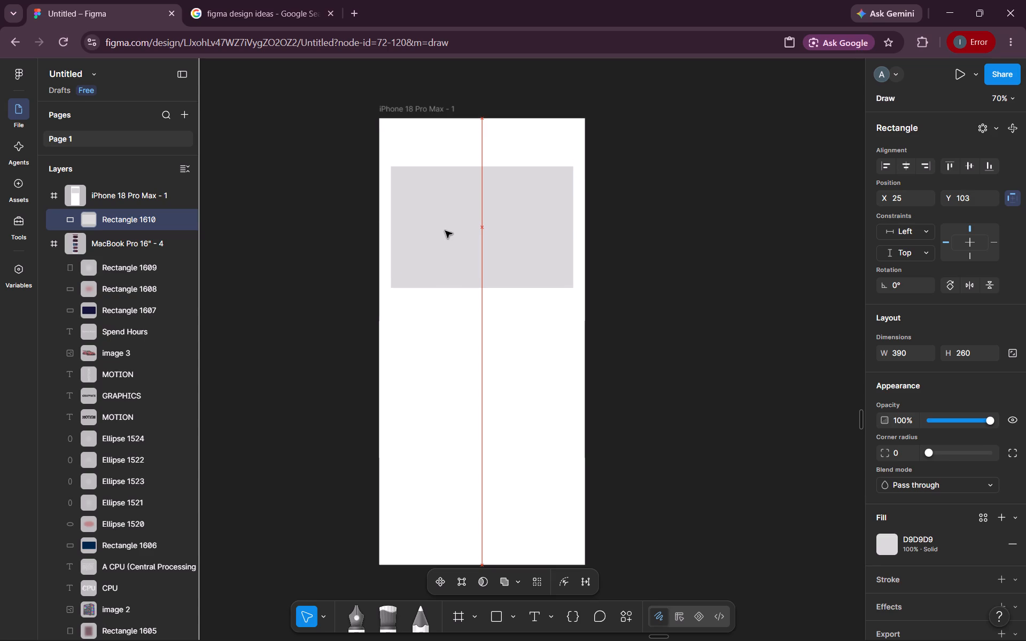
Round the rectangle's corners with a radius of 25.
scroll(599, 245, "up", 1)
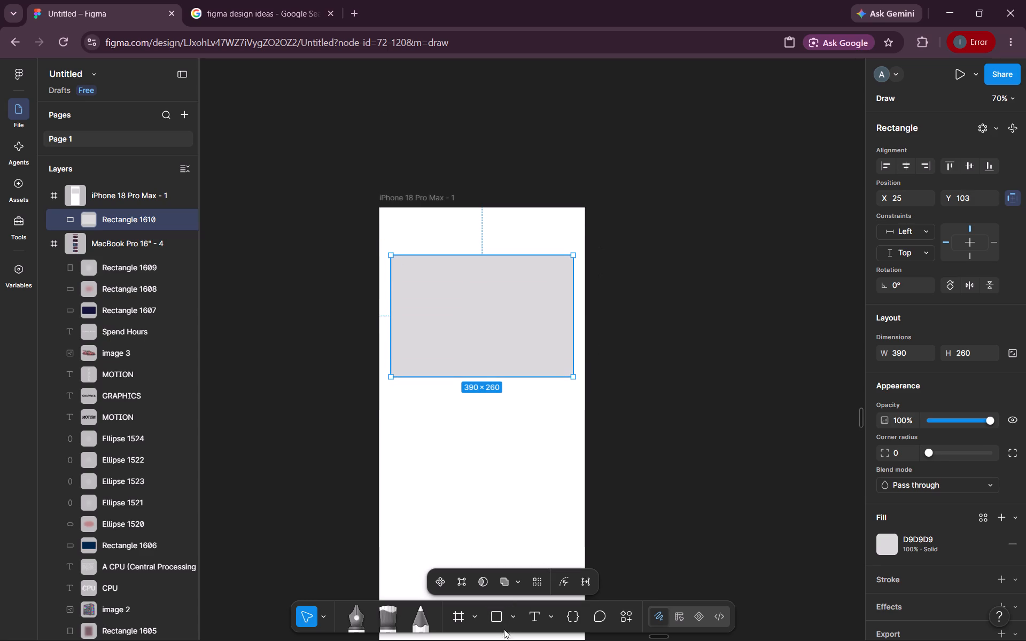
scroll(621, 440, "down", 1)
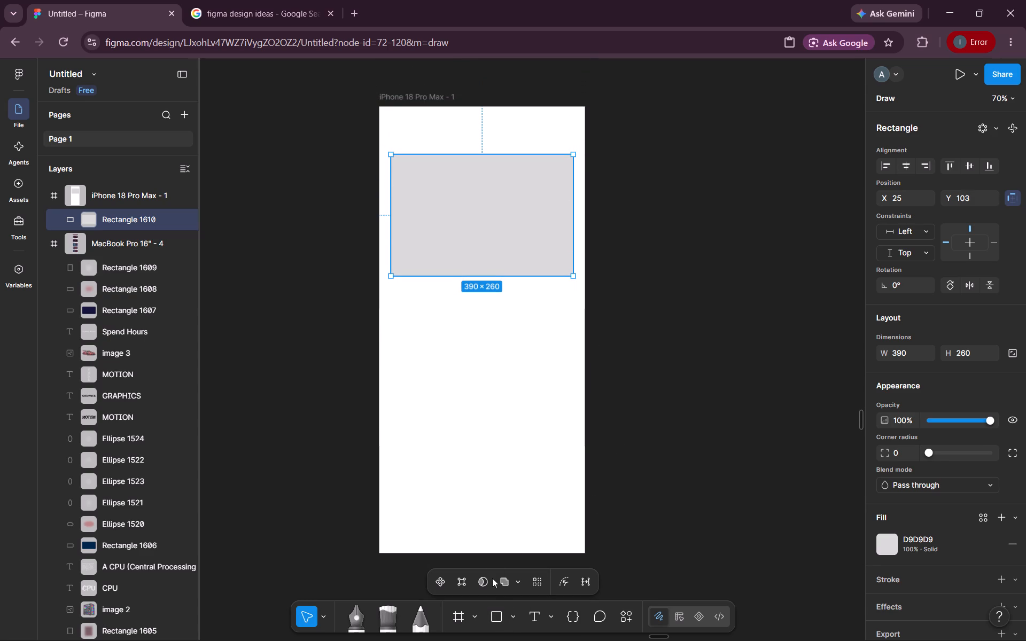
left_click_drag(929, 452, 945, 455)
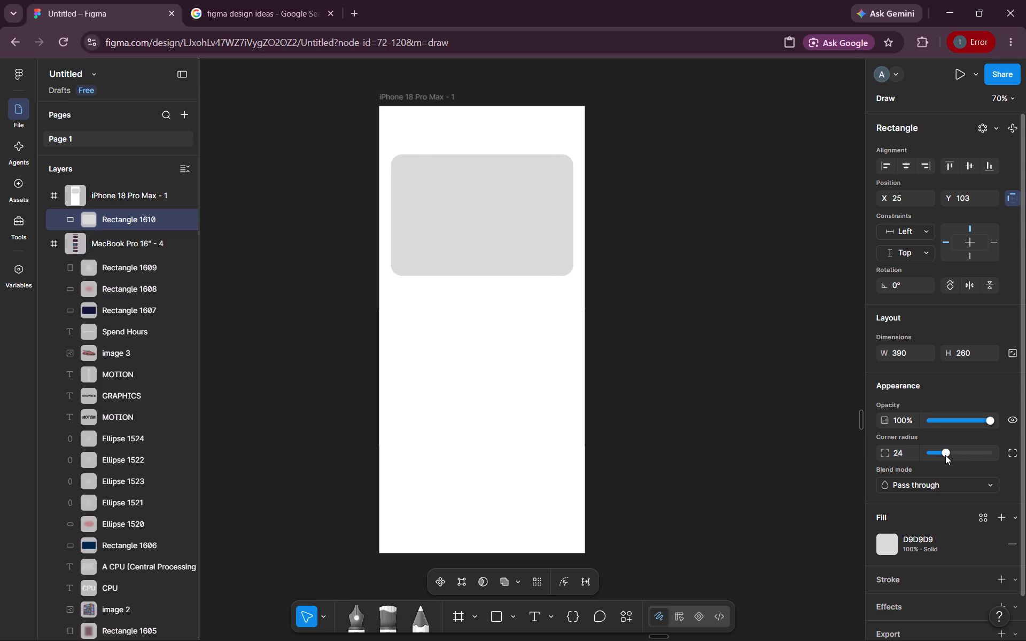
left_click_drag(945, 455, 946, 455)
double_click(903, 454)
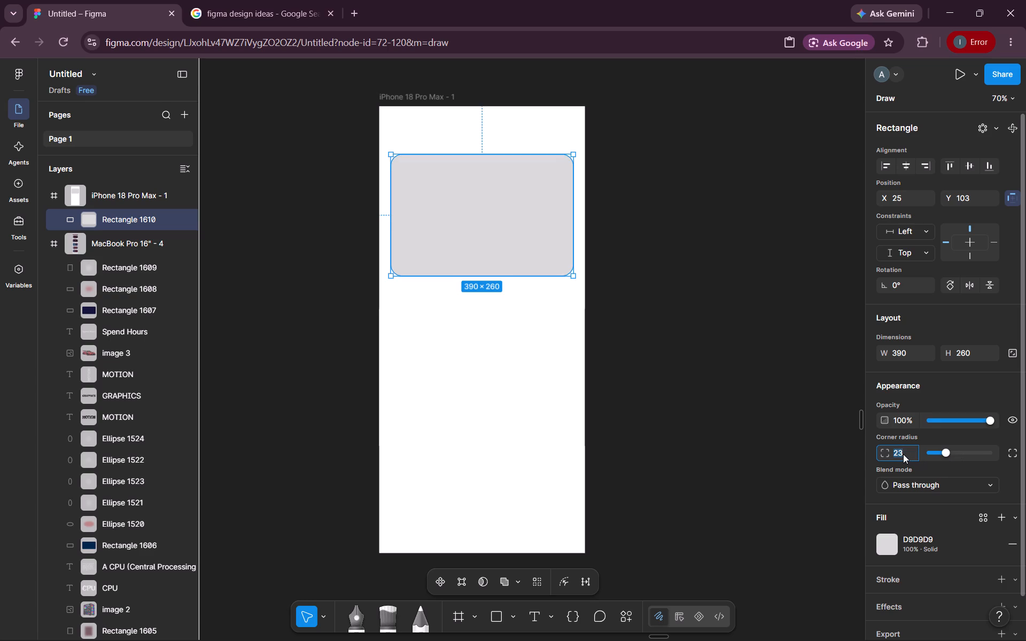
type("25")
key("Return")
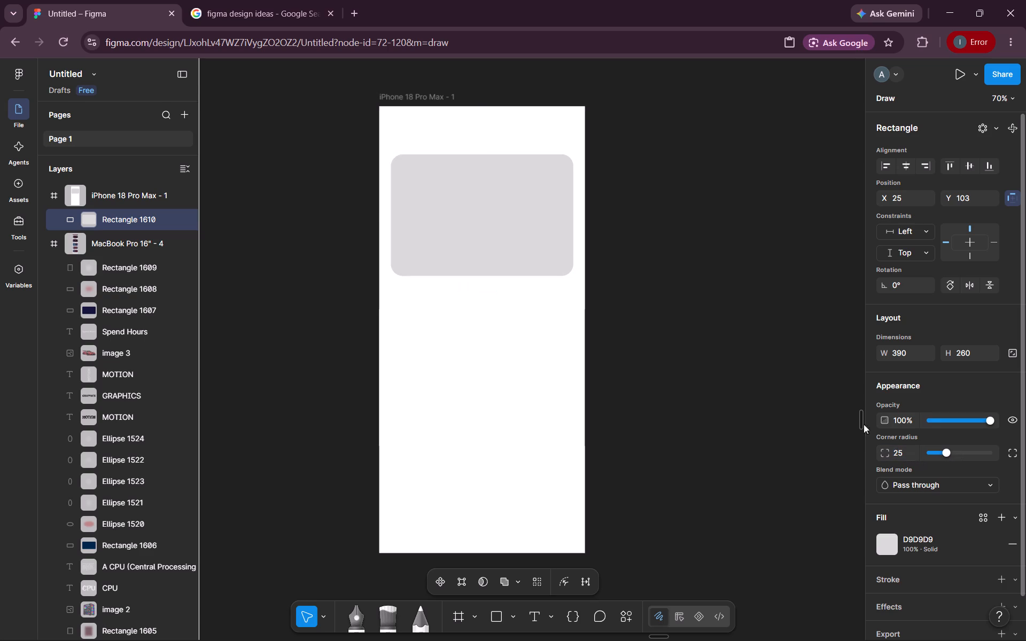
Fill the rounded rectangle with the dark navy page colour 0C0C24.
scroll(810, 403, "up", 1)
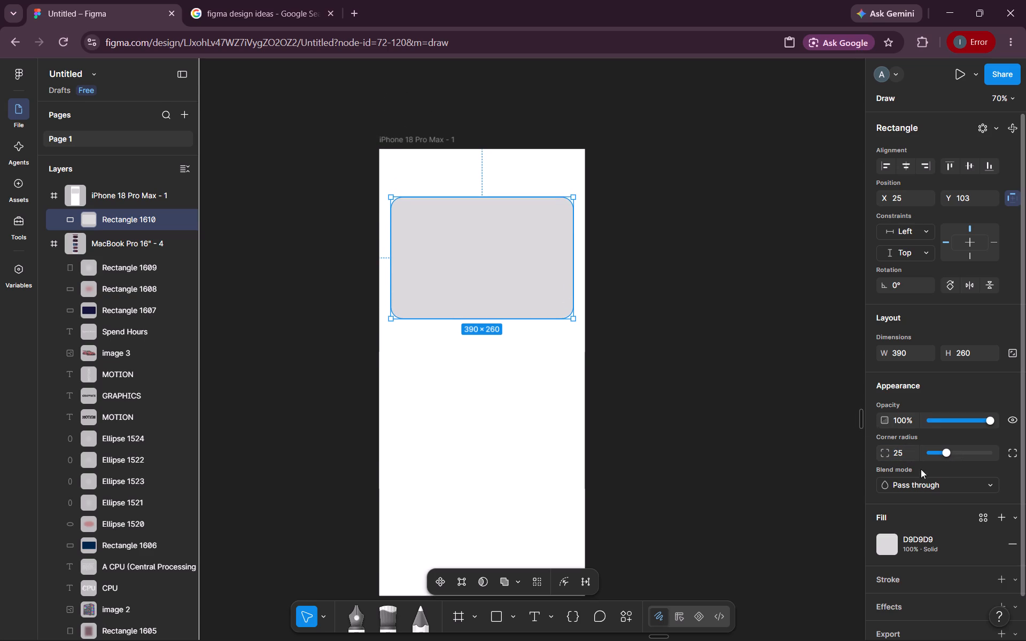
left_click(882, 542)
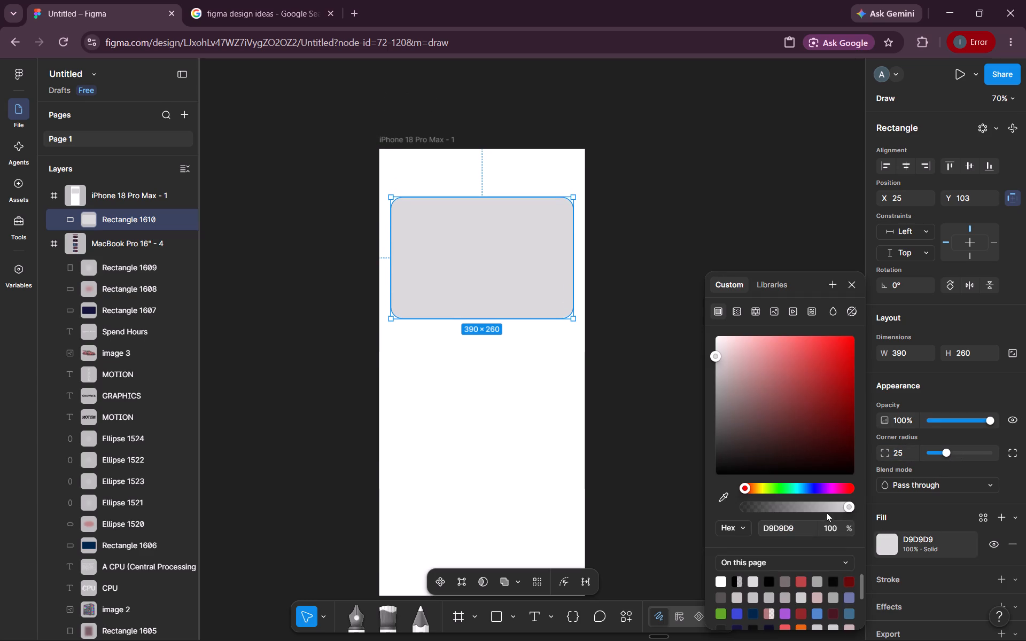
scroll(801, 588, "down", 1)
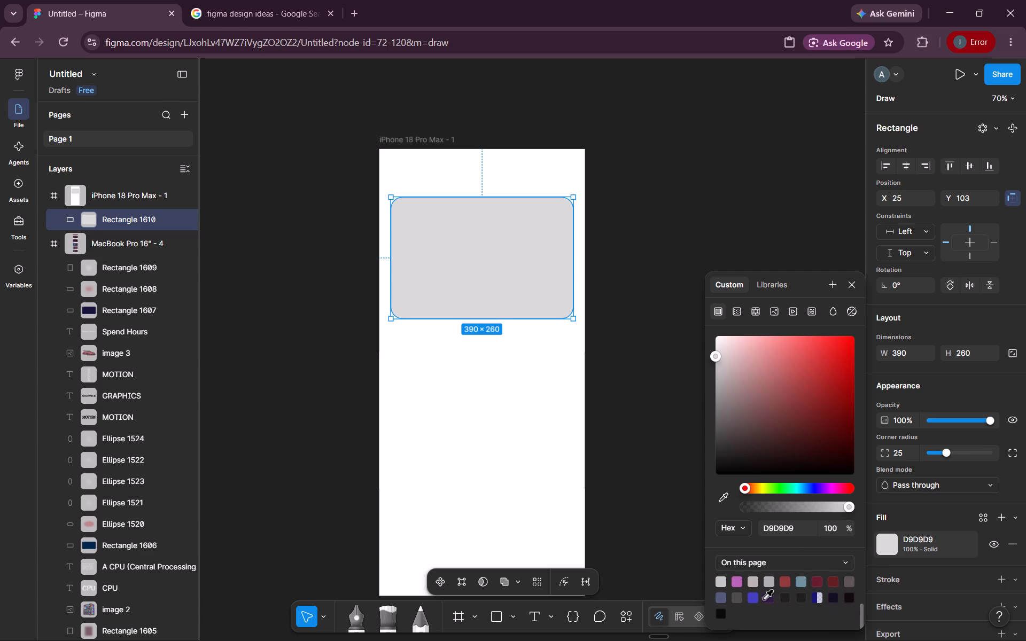
scroll(799, 596, "up", 1)
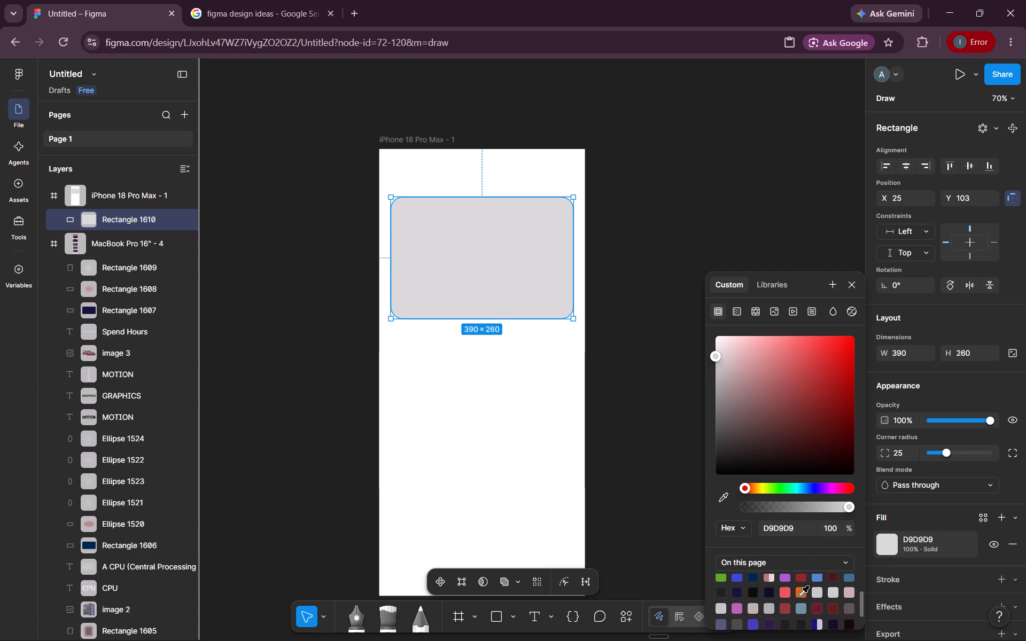
scroll(799, 596, "up", 1)
scroll(799, 596, "down", 1)
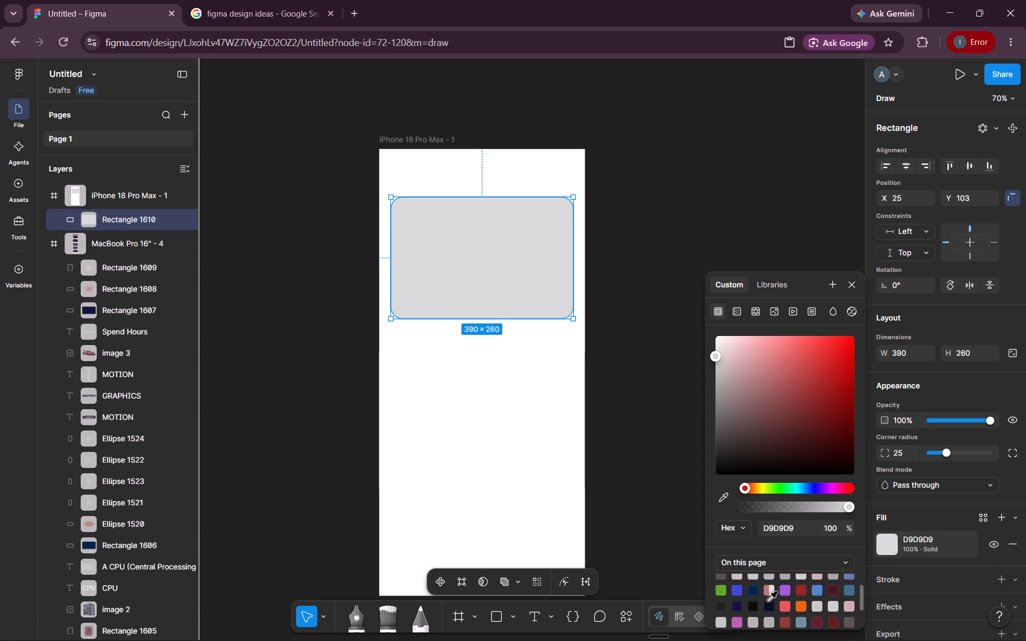
left_click(772, 604)
scroll(772, 604, "up", 1)
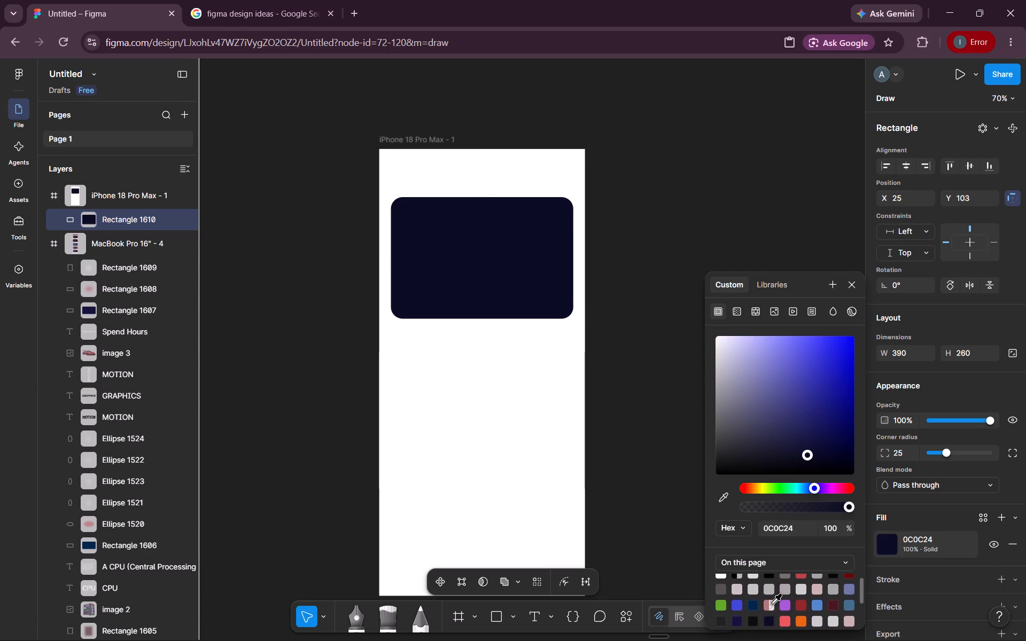
Change the rounded card's fill to the page's dark blue colour 01264A.
scroll(772, 604, "up", 1)
left_click(755, 611)
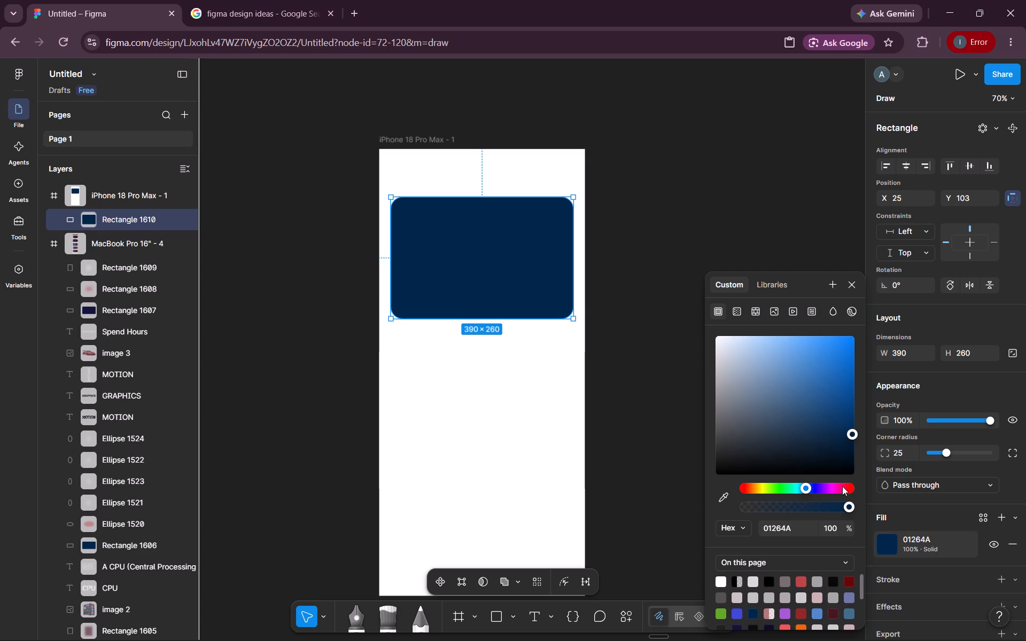
left_click(653, 522)
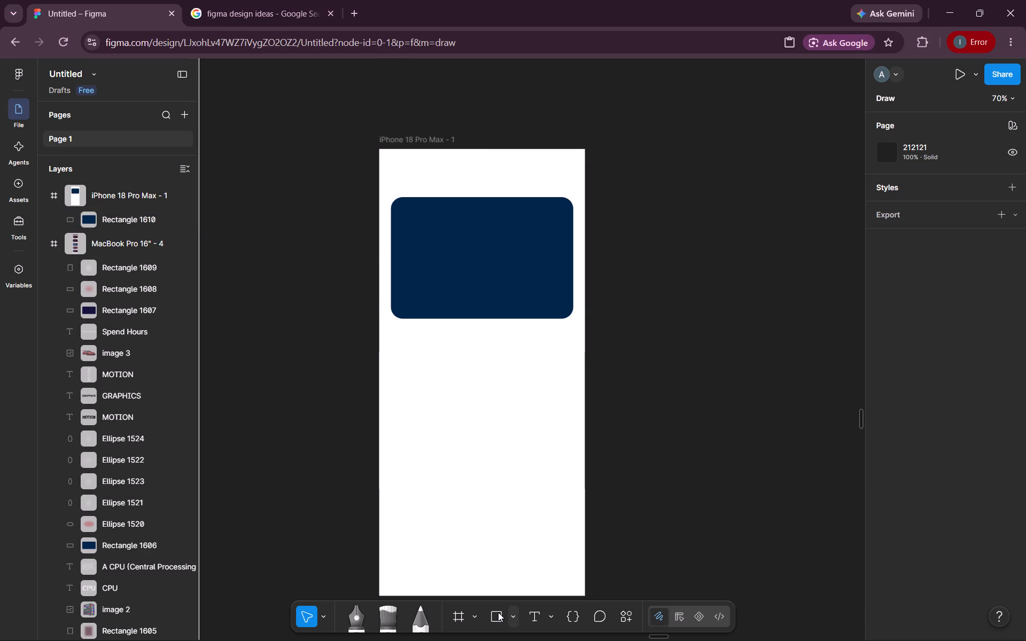
Draw an ellipse of about 306 × 75 and centre it on the blue card at about X 67, Y 195.
left_click(511, 614)
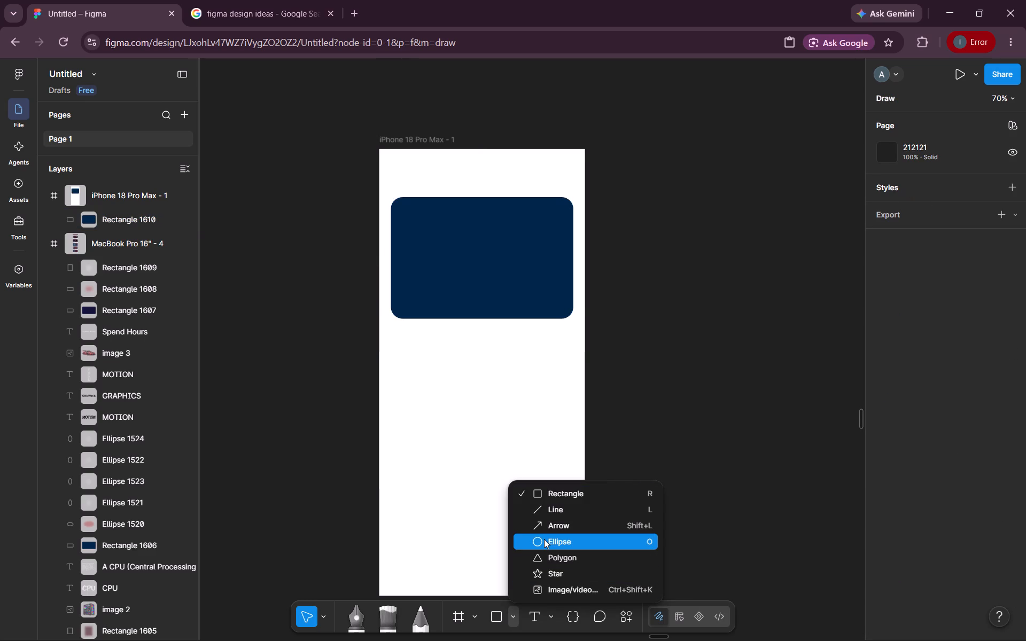
left_click(544, 539)
left_click_drag(613, 372, 676, 401)
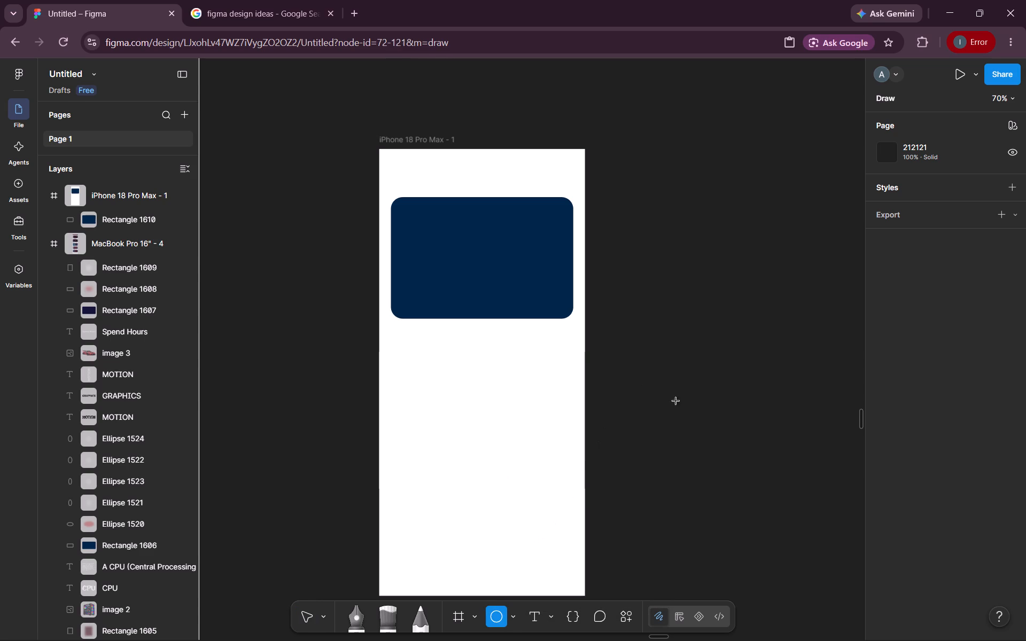
left_click_drag(676, 401, 756, 408)
left_click_drag(673, 385, 481, 274)
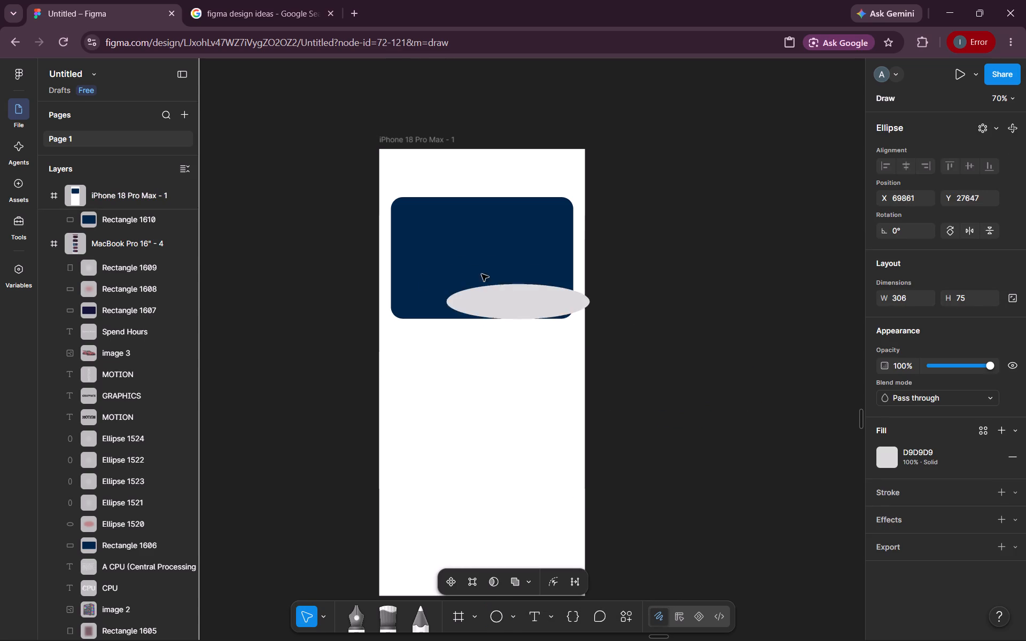
left_click_drag(481, 274, 463, 250)
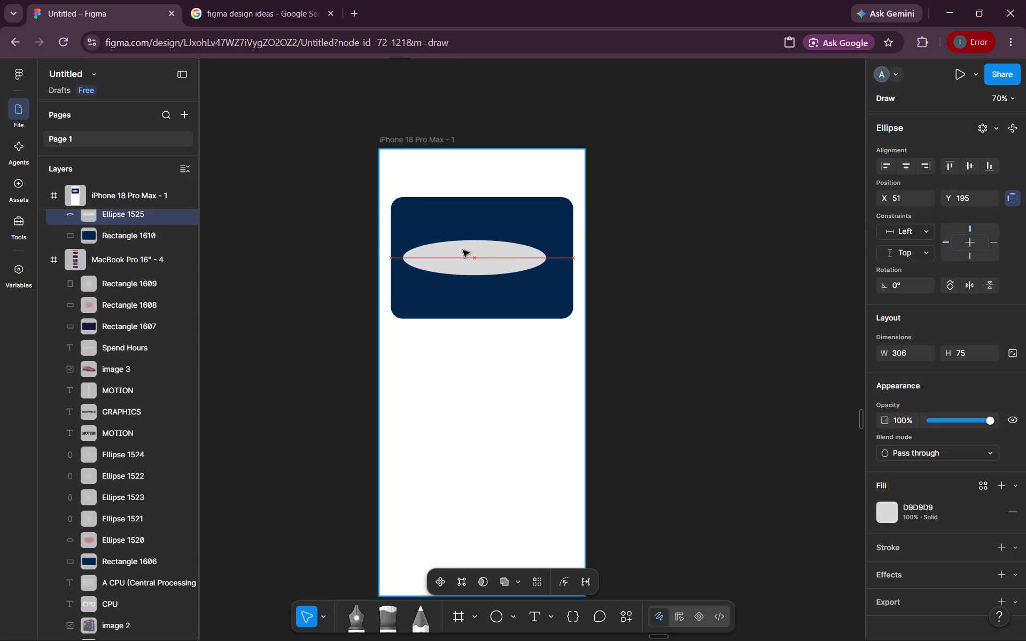
left_click_drag(463, 250, 469, 250)
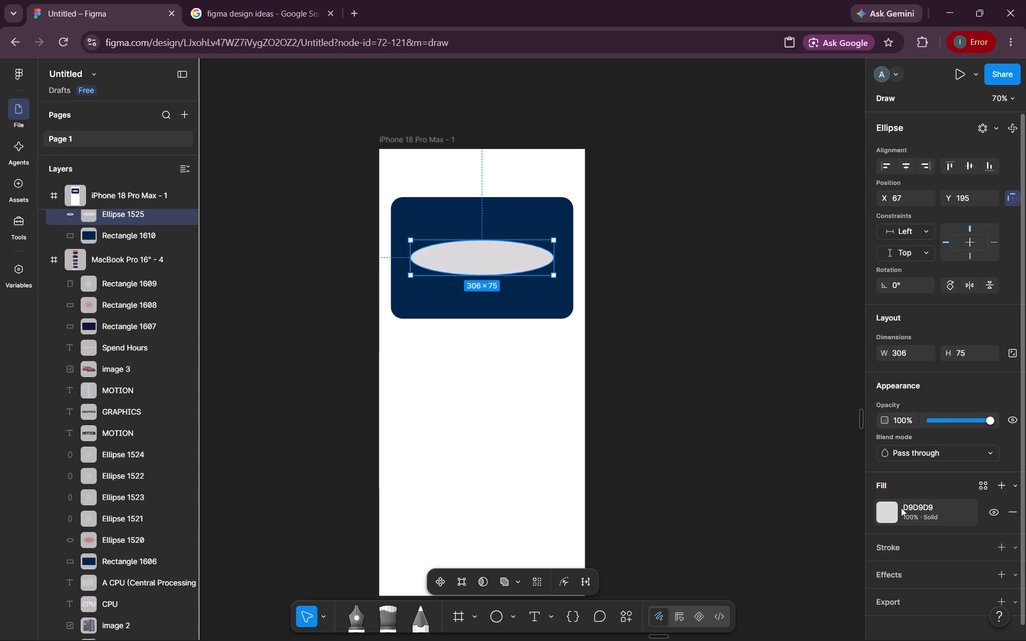
Fill the ellipse with white FFFFFF.
scroll(901, 507, "down", 1)
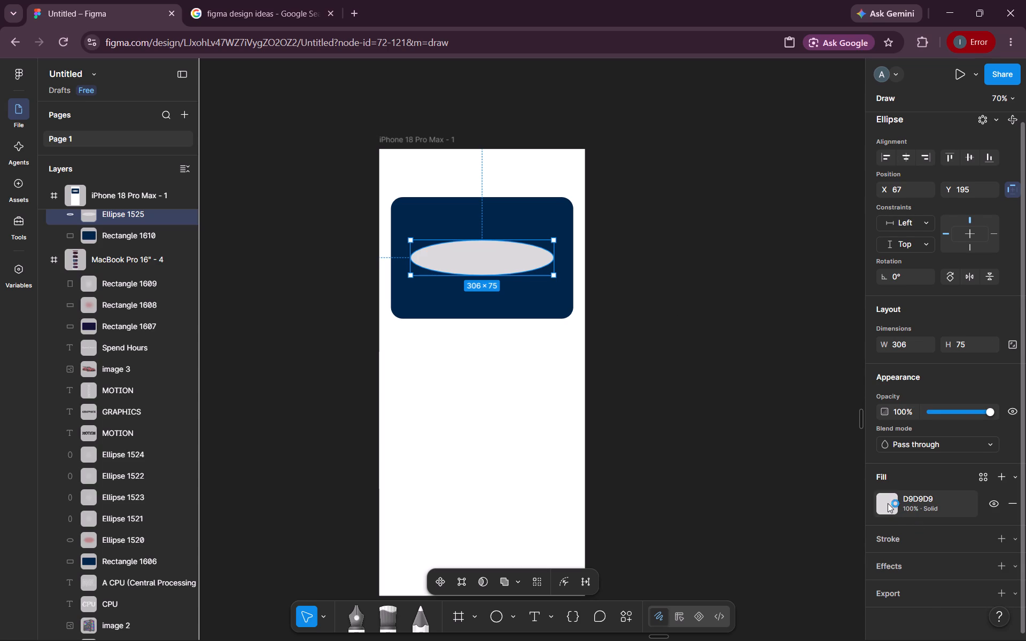
left_click(893, 497)
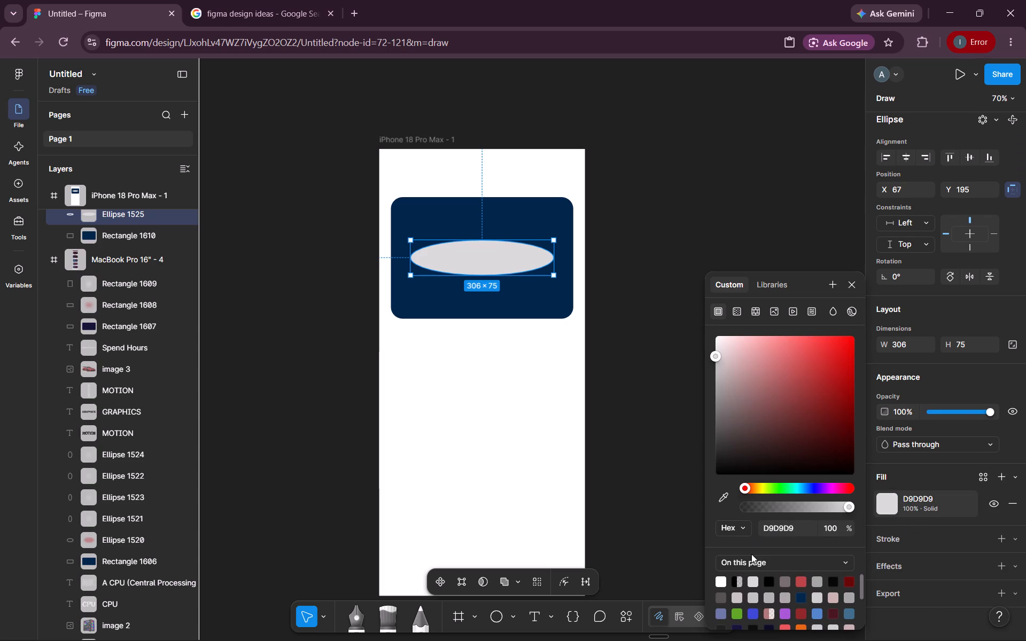
left_click(718, 577)
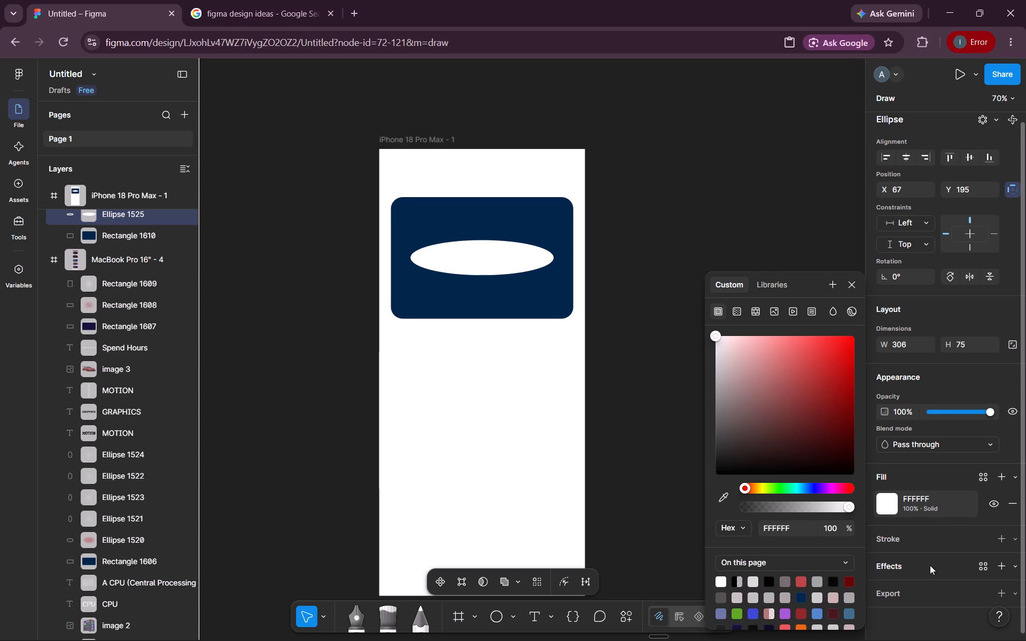
Add a uniform layer blur of about 197 to the white ellipse for a soft glow on the card.
left_click(930, 565)
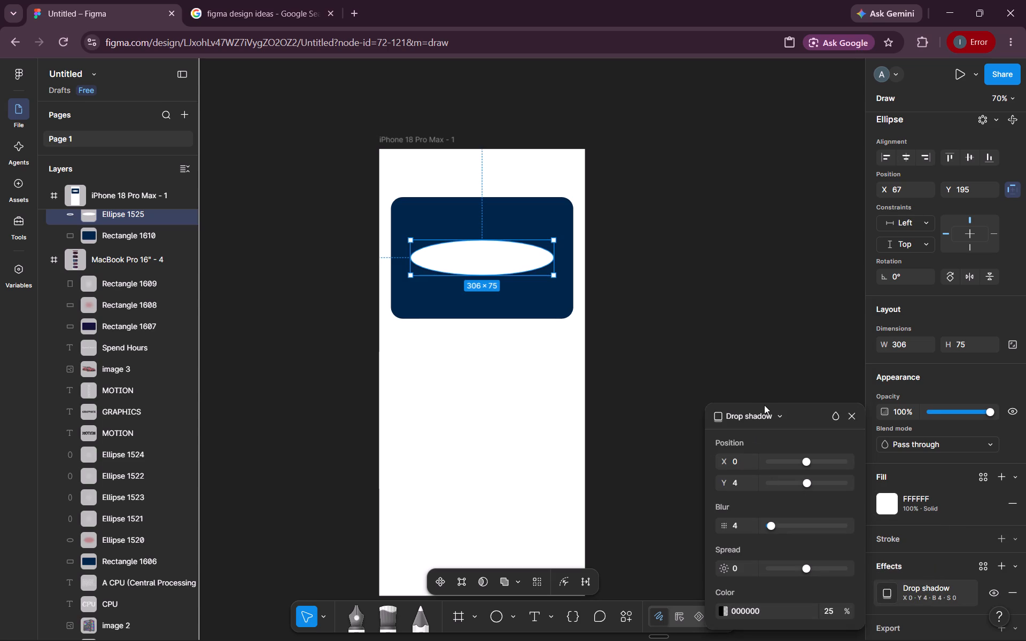
left_click(767, 417)
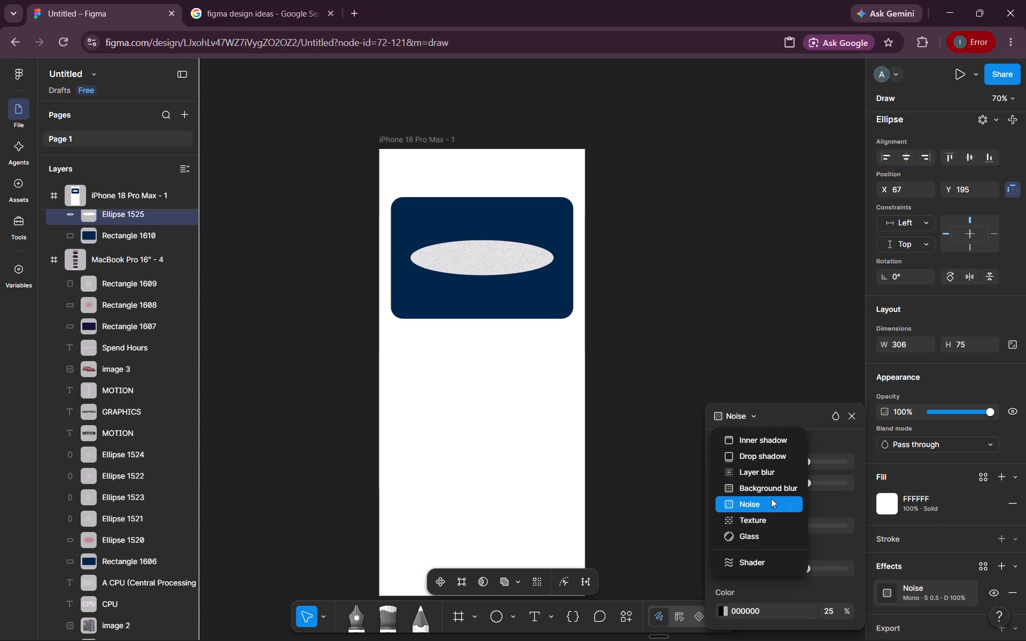
left_click(765, 471)
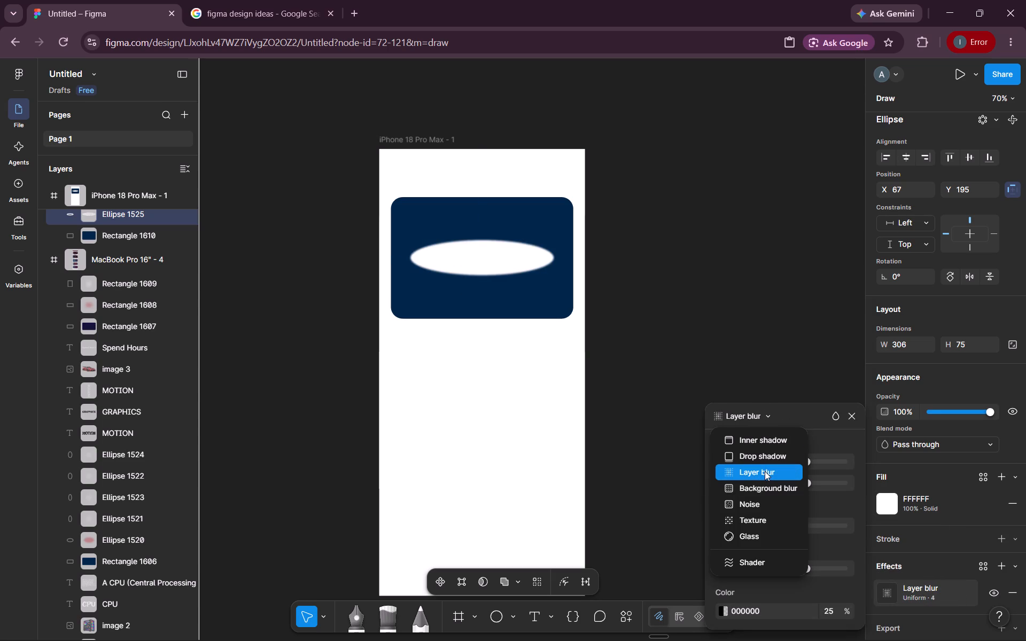
left_click_drag(768, 487, 815, 483)
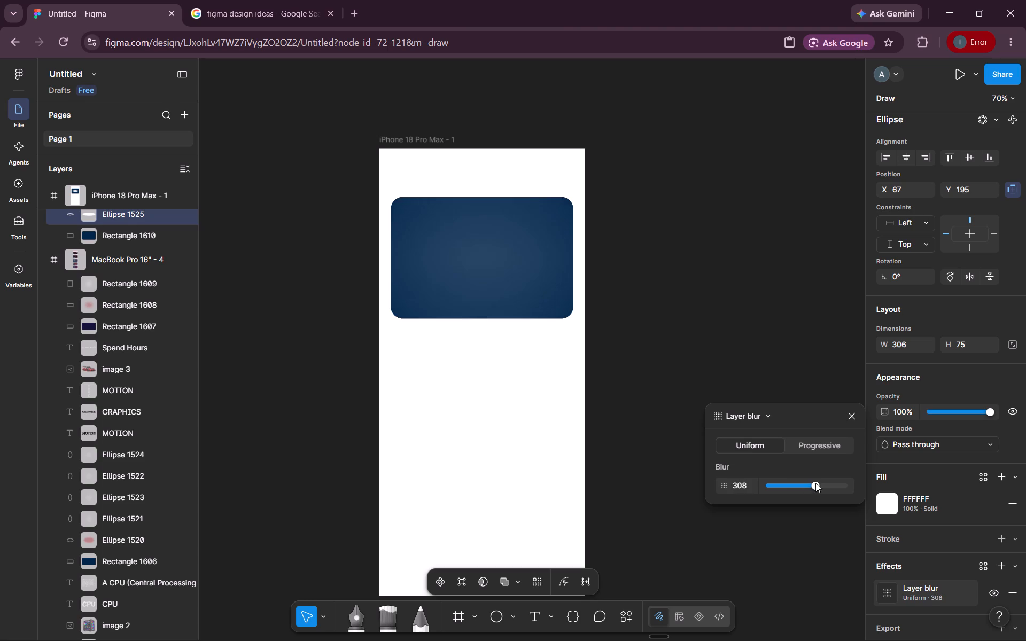
left_click_drag(815, 483, 798, 480)
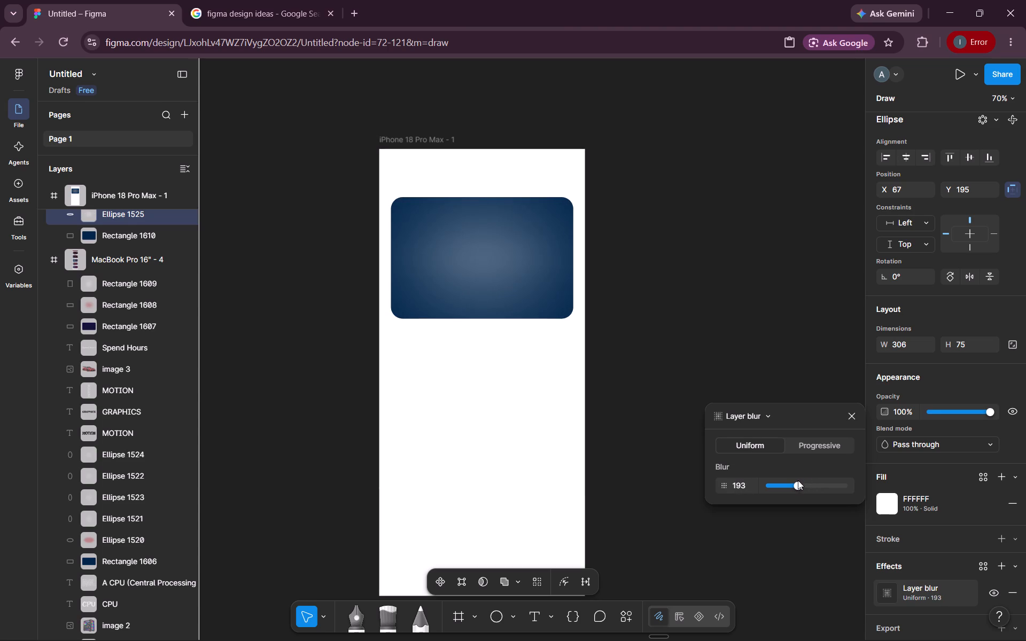
left_click_drag(798, 480, 798, 480)
left_click(992, 407)
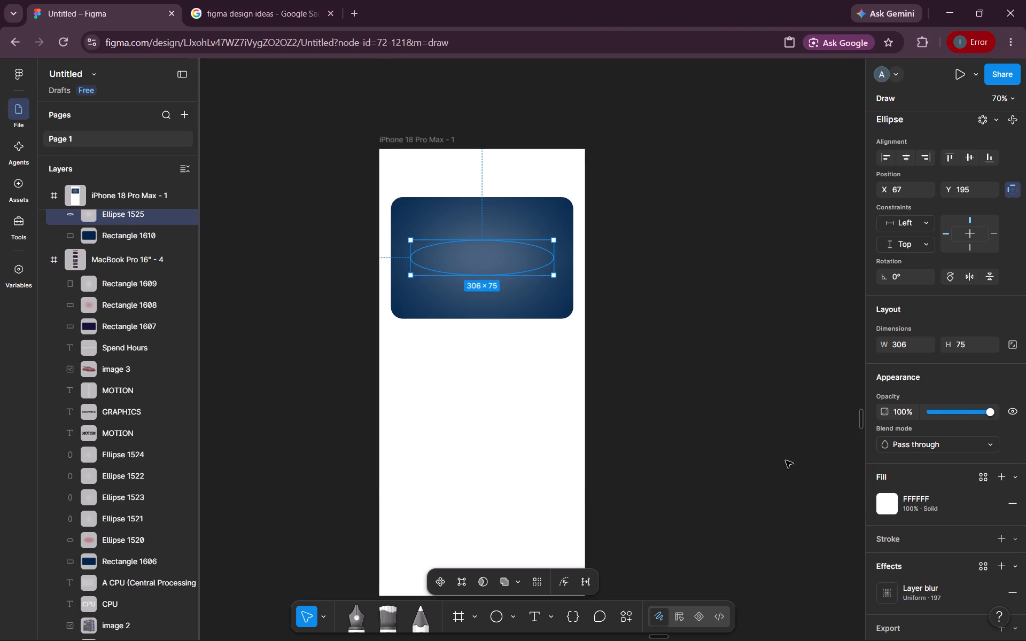
left_click(772, 469)
Widen the blurred ellipse on both sides to about 366 × 75, keeping it centred on the card.
left_click(477, 259)
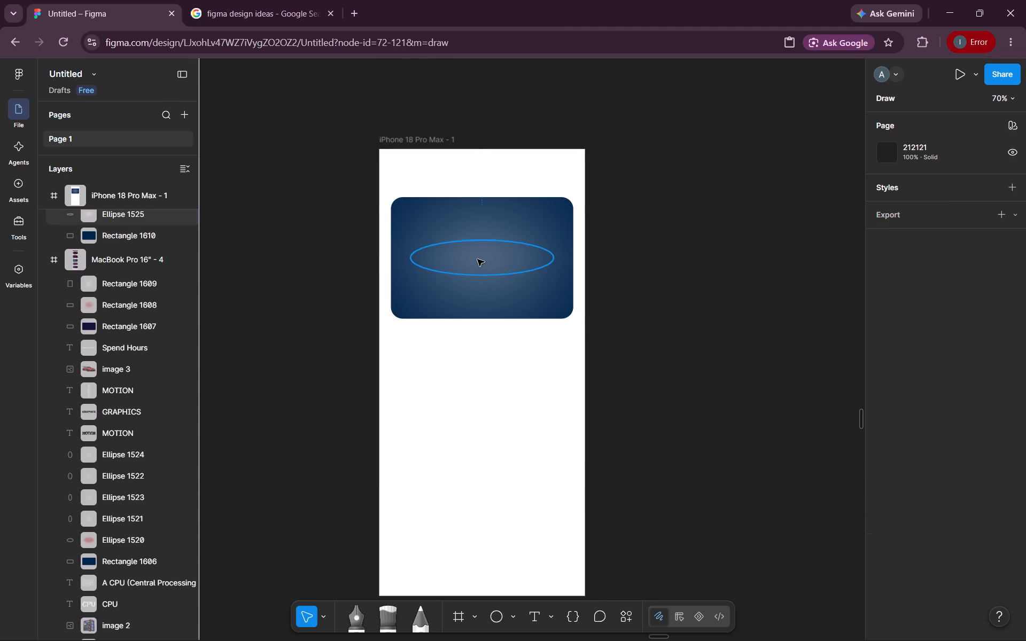
left_click_drag(552, 260, 568, 260)
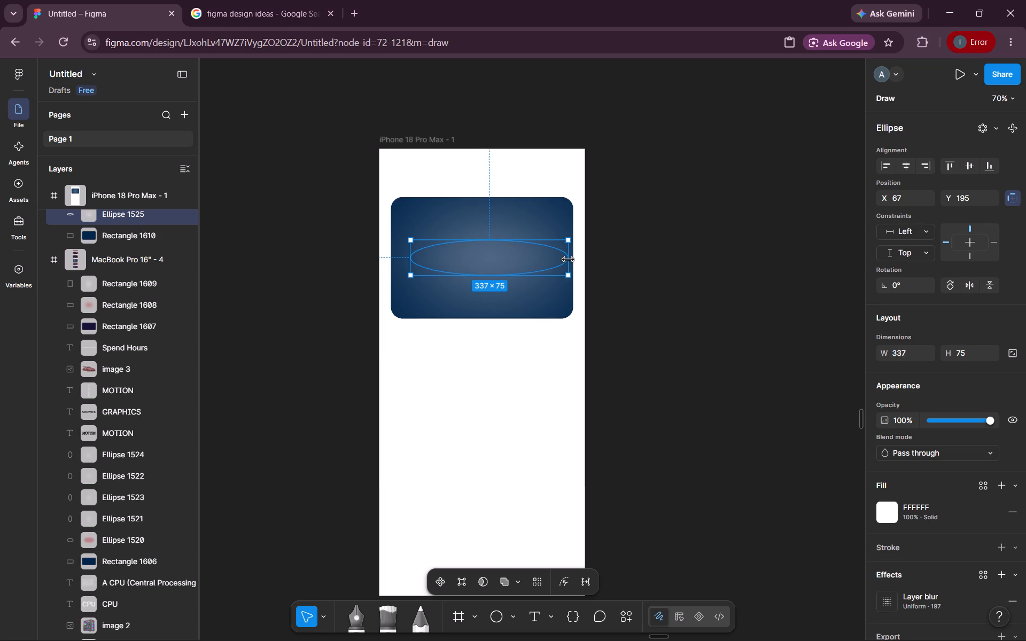
left_click_drag(568, 260, 568, 260)
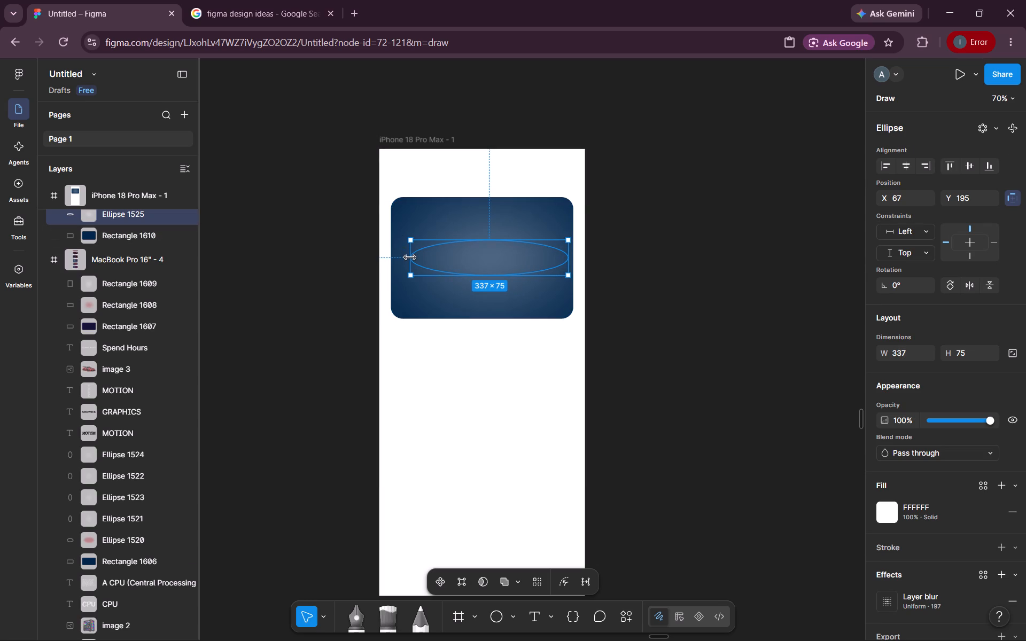
left_click_drag(410, 257, 401, 257)
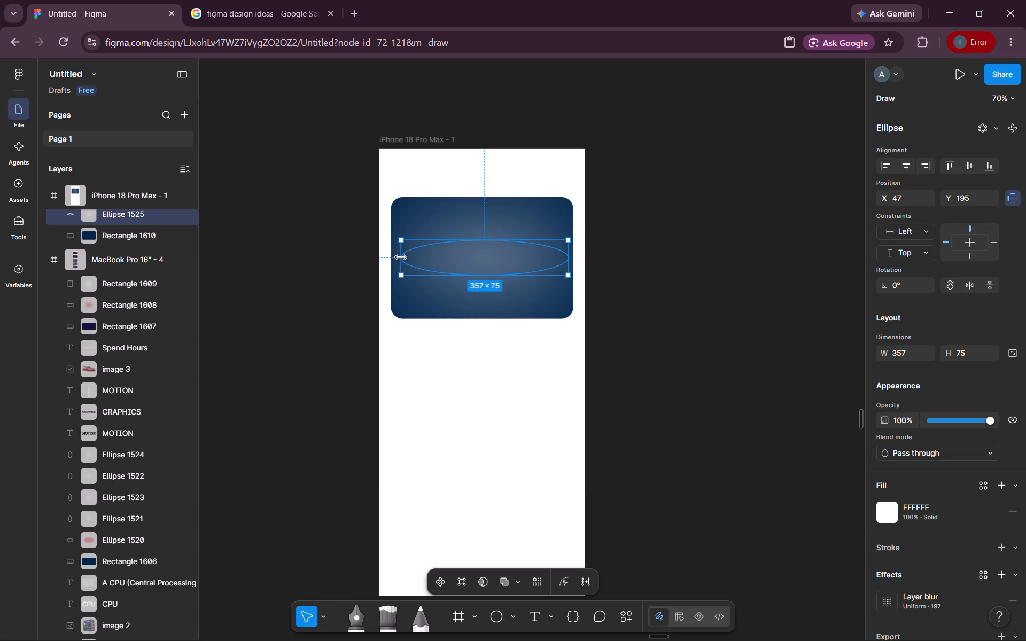
left_click(401, 257)
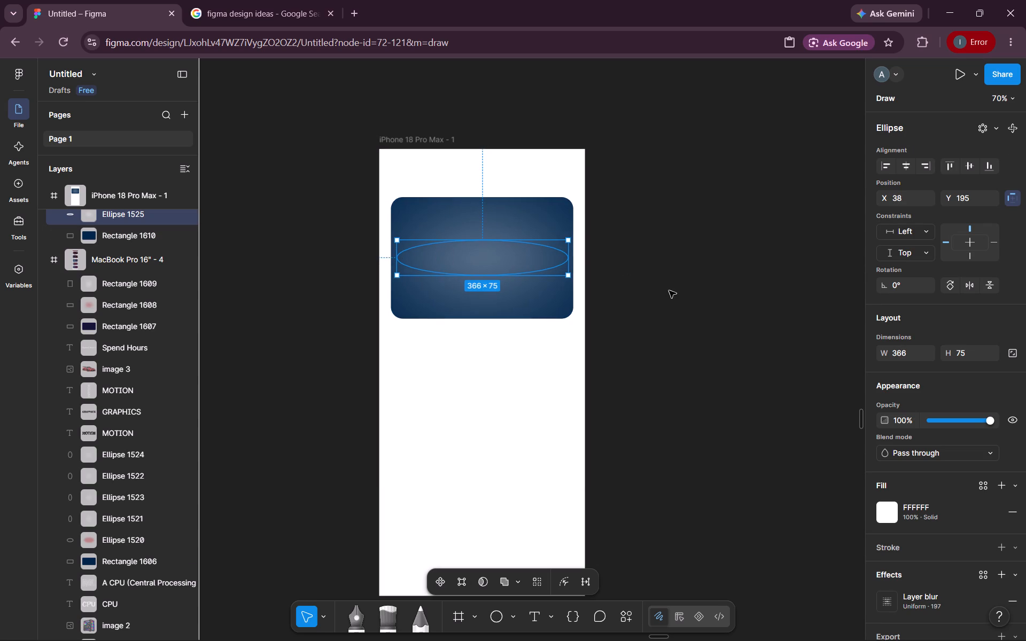
left_click(669, 291)
left_click(488, 259)
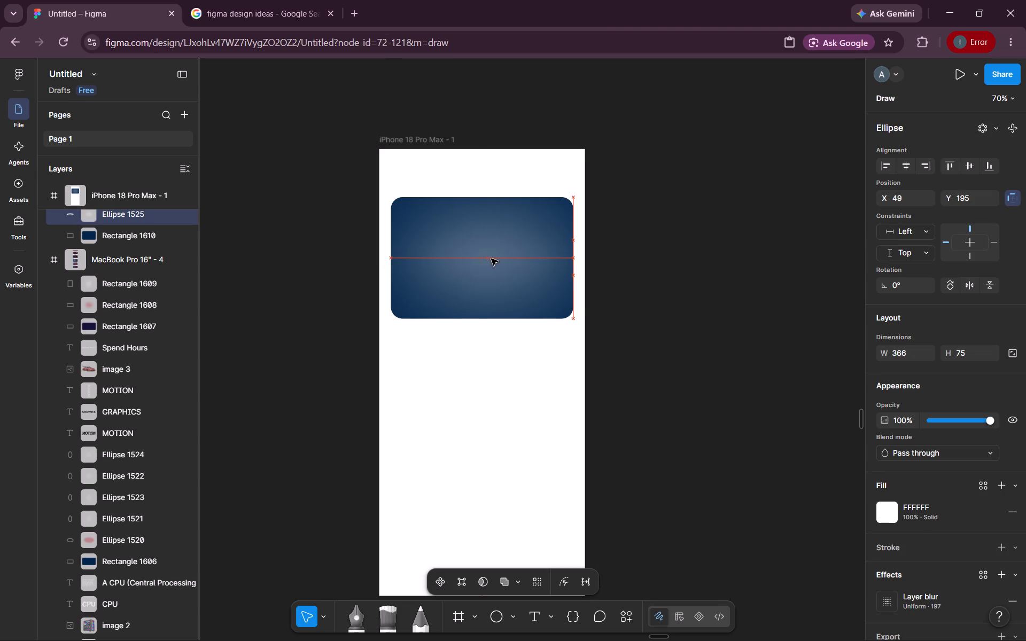
left_click(658, 284)
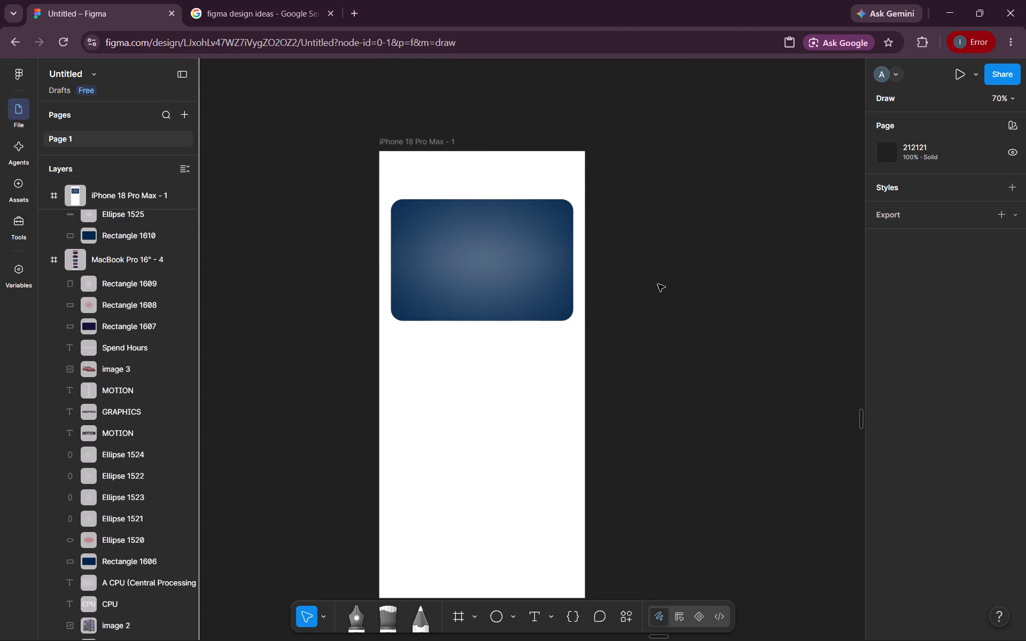
Lower the blurred ellipse's opacity to about 79%.
scroll(658, 284, "up", 1)
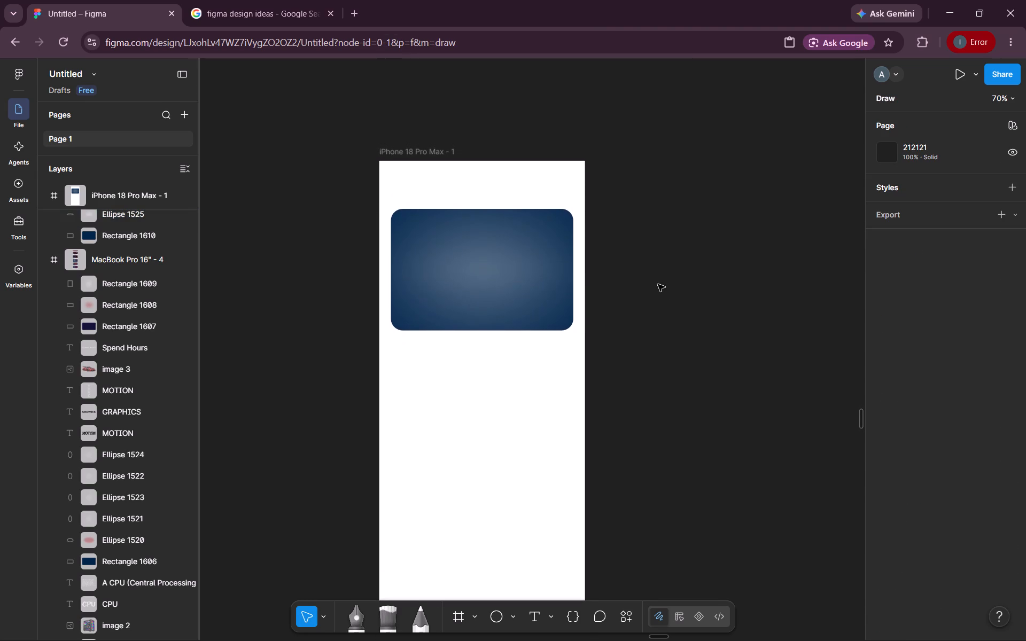
scroll(658, 284, "up", 1)
left_click(519, 269)
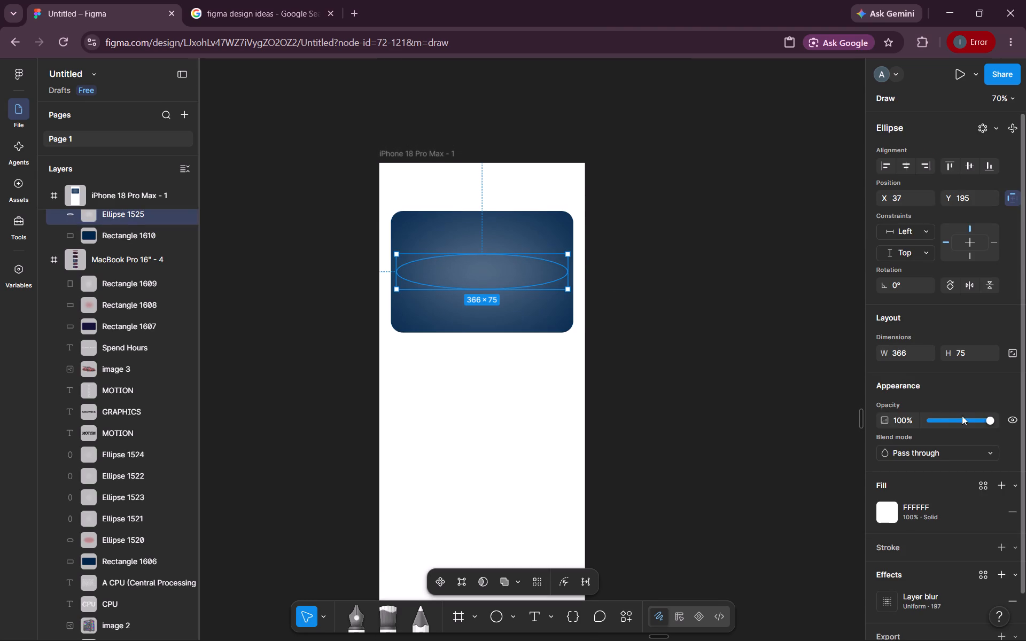
left_click_drag(989, 419, 977, 417)
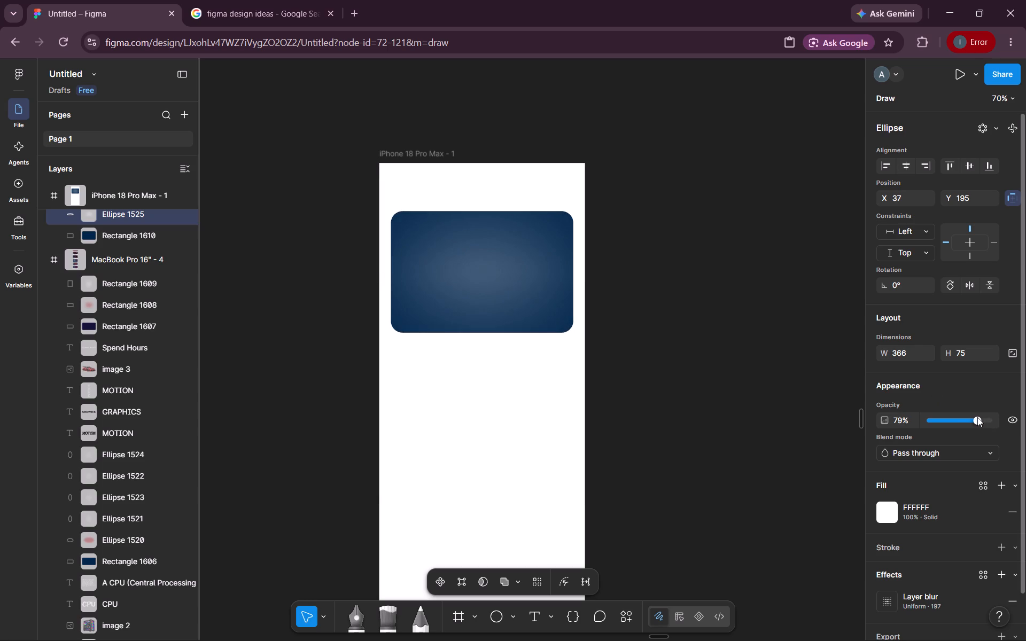
left_click(718, 361)
scroll(718, 361, "up", 1)
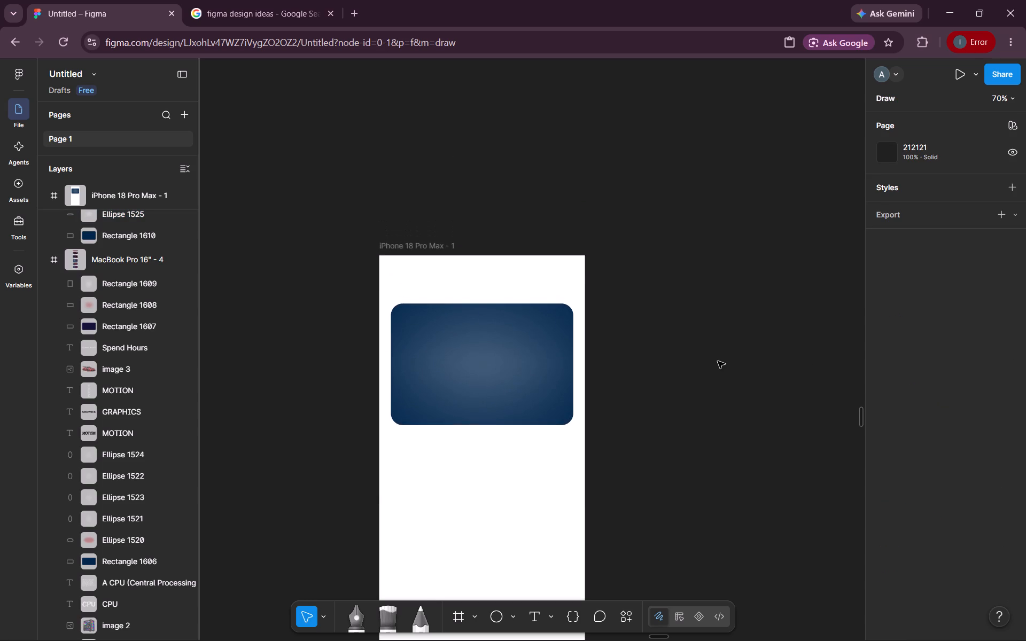
Switch to the Google image results, examine the purple Miki Figma templates design for reference, and return to the Figma file.
left_click(253, 0)
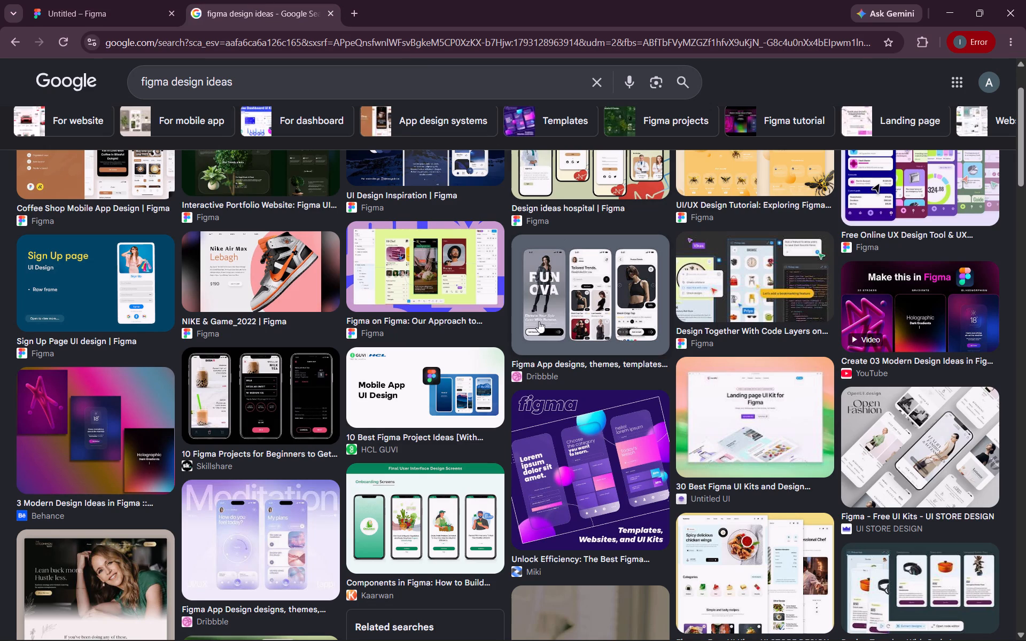
left_click(587, 501)
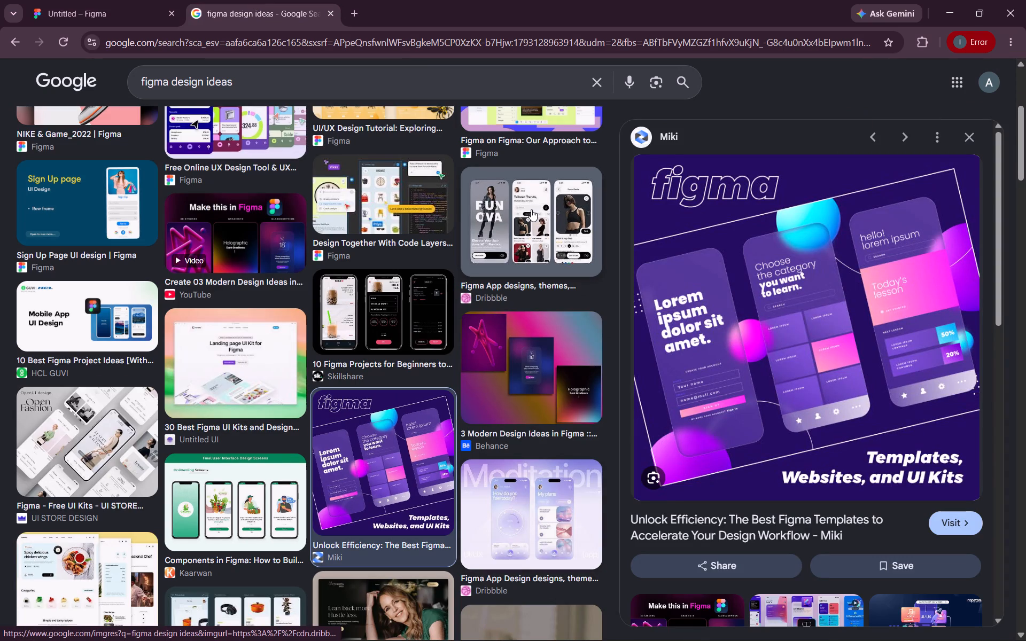
left_click(142, 10)
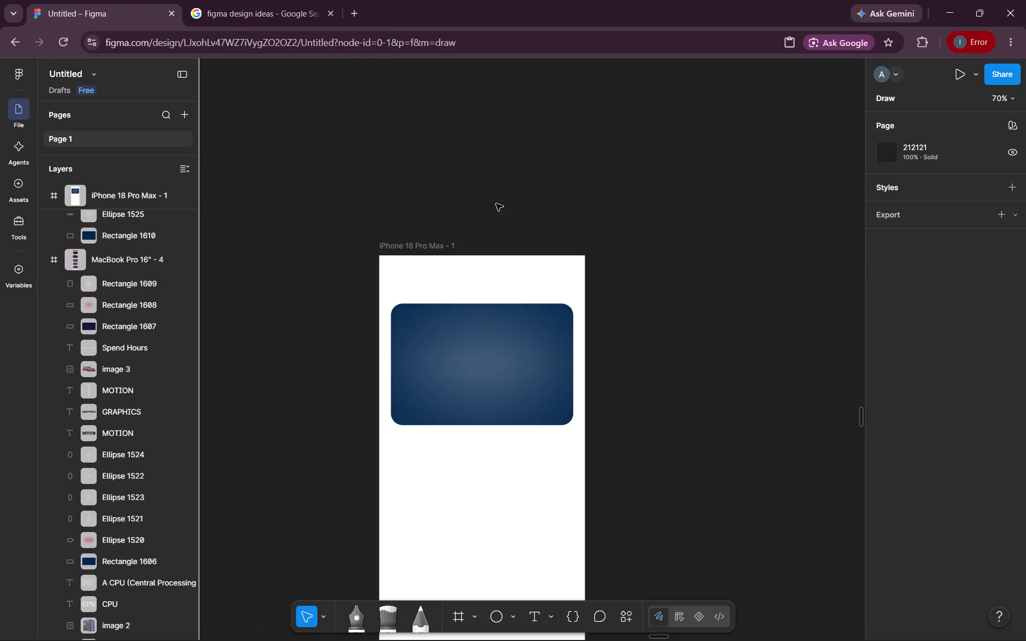
Add a text layer reading "Choose a" in the white area below the blue card.
scroll(499, 345, "down", 1)
left_click(530, 622)
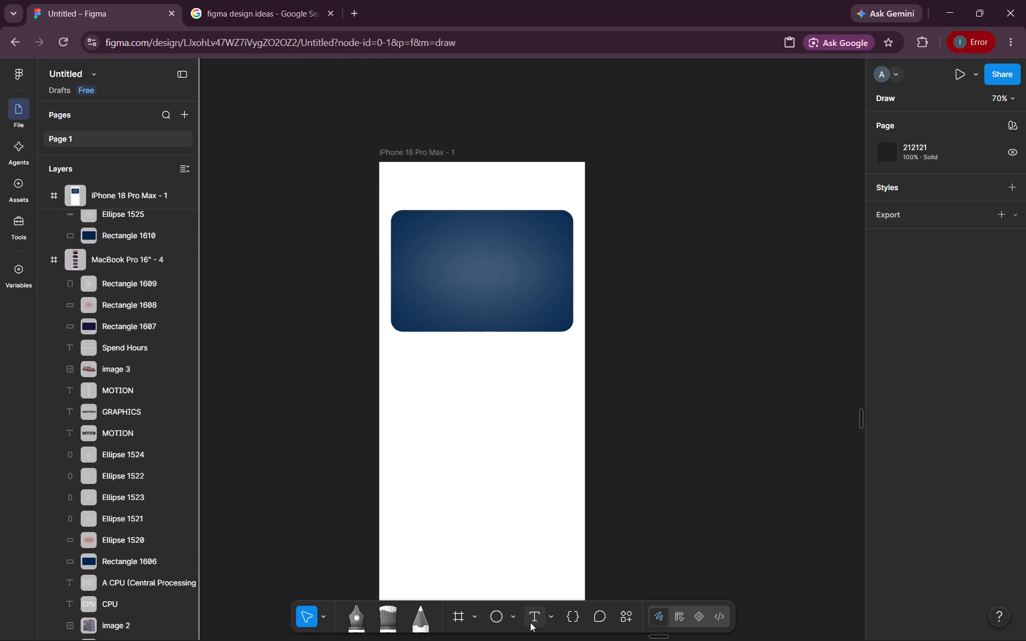
left_click(461, 425)
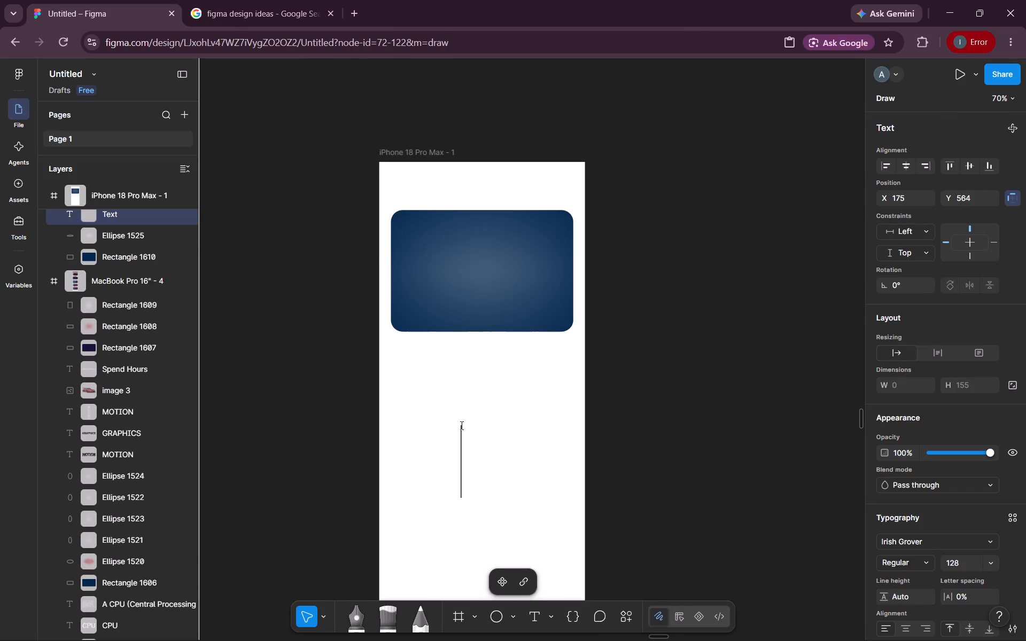
type("Chooa")
key("equal")
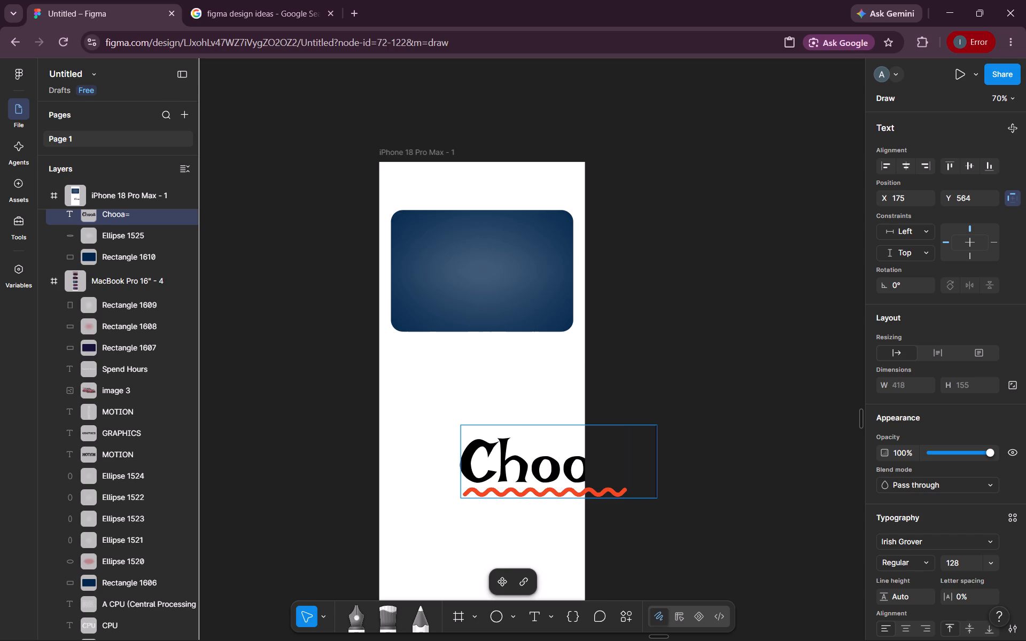
key("BackSpace")
key("BackSpace")
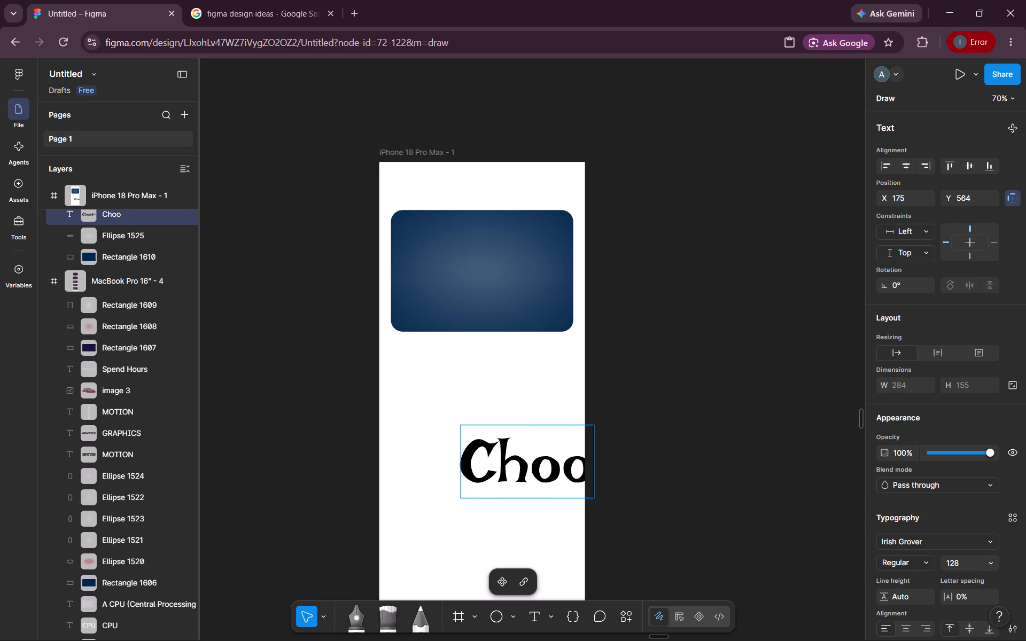
type("se a ca")
key("BackSpace")
key("BackSpace")
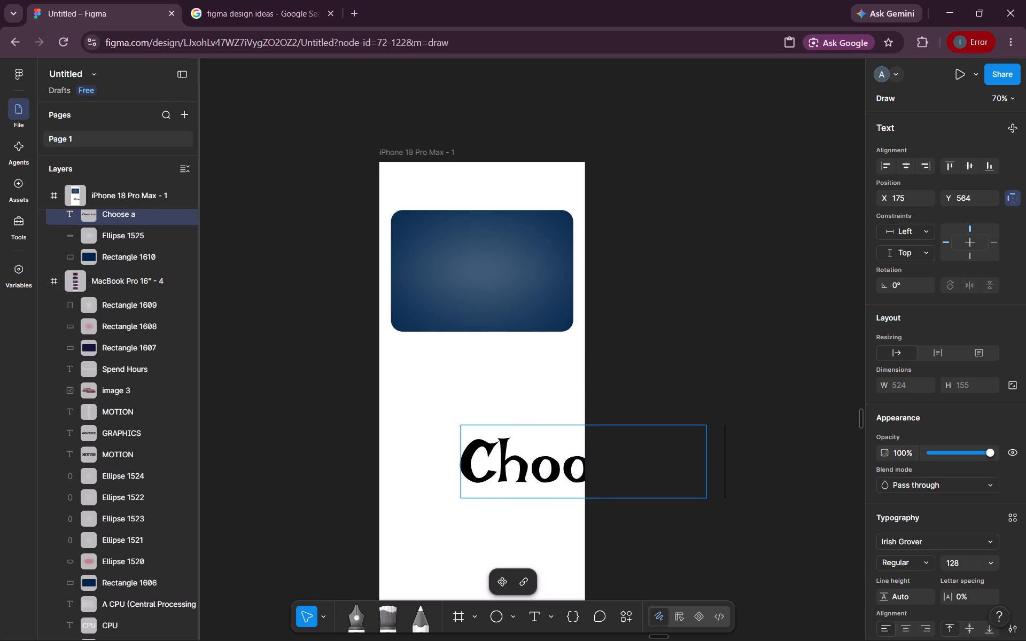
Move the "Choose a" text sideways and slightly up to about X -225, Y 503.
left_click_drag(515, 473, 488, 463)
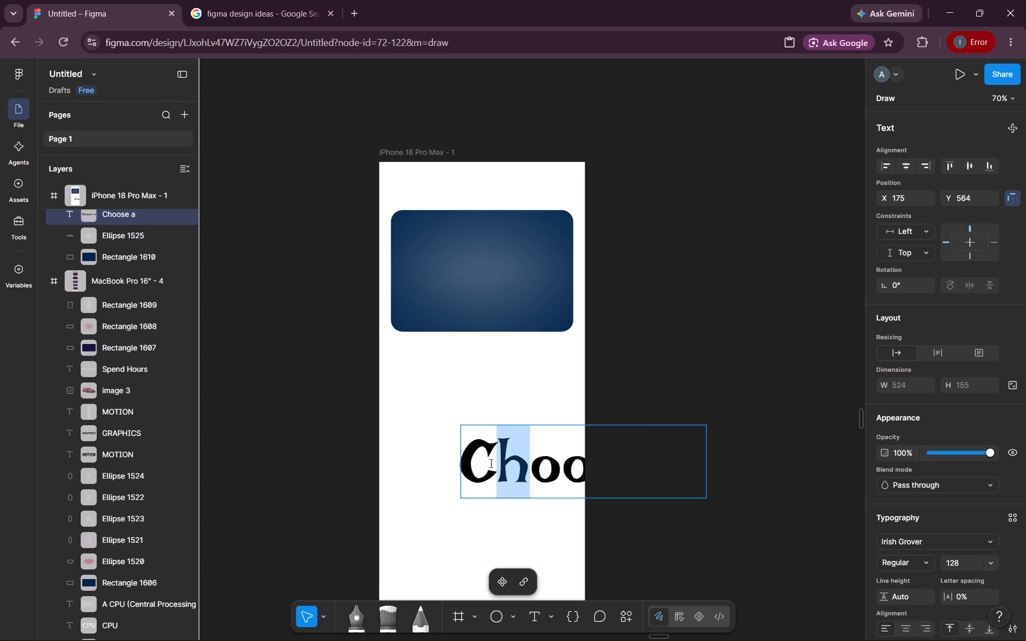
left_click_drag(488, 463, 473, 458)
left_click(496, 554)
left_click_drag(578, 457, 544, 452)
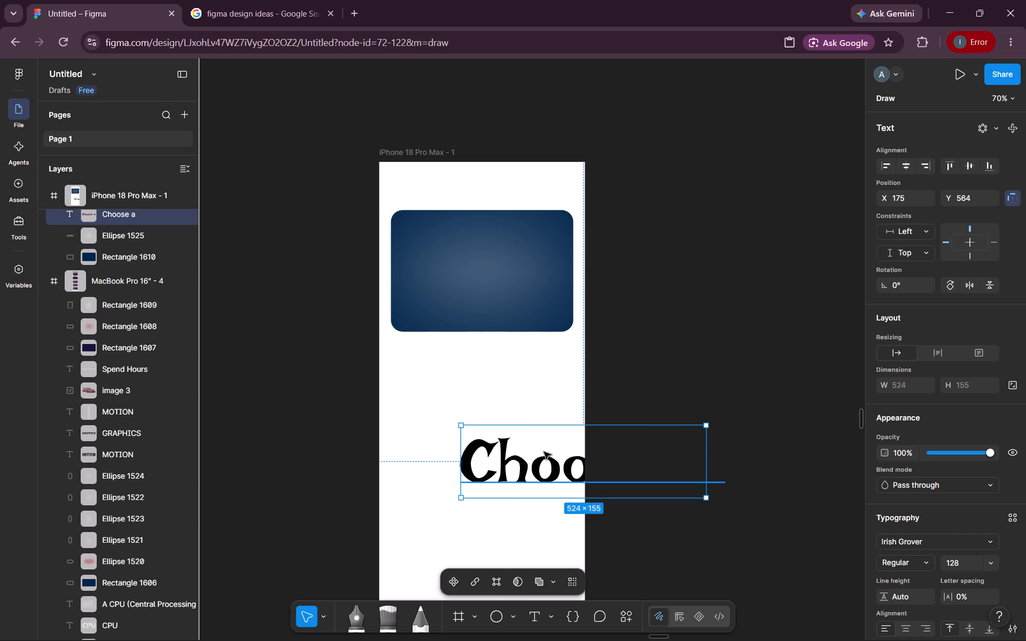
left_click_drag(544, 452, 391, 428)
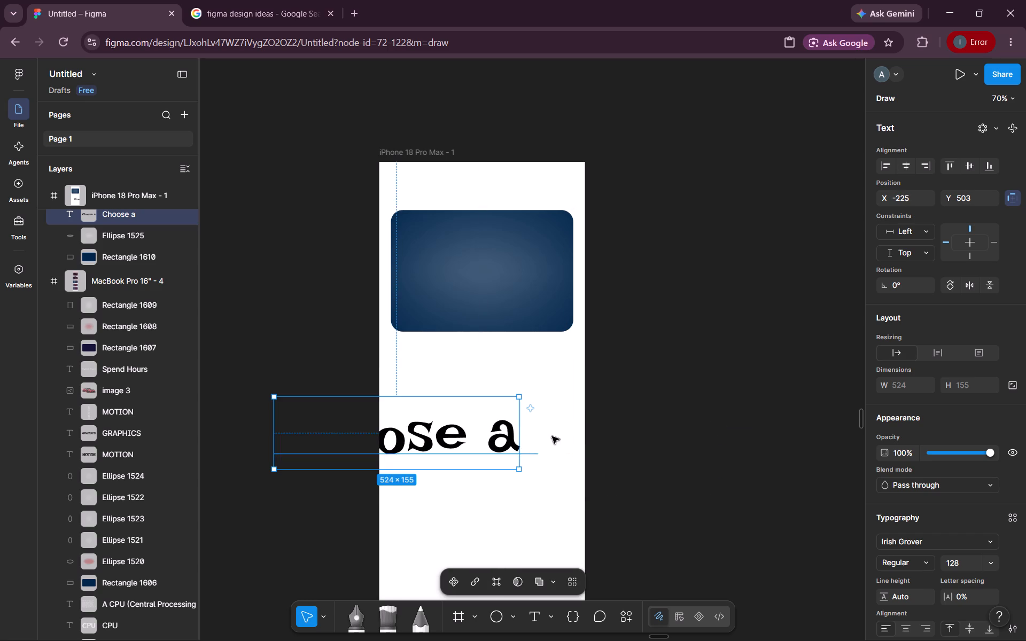
Extend the heading text to read "Choose a Category you want to Learn".
left_click(515, 432)
double_click(500, 434)
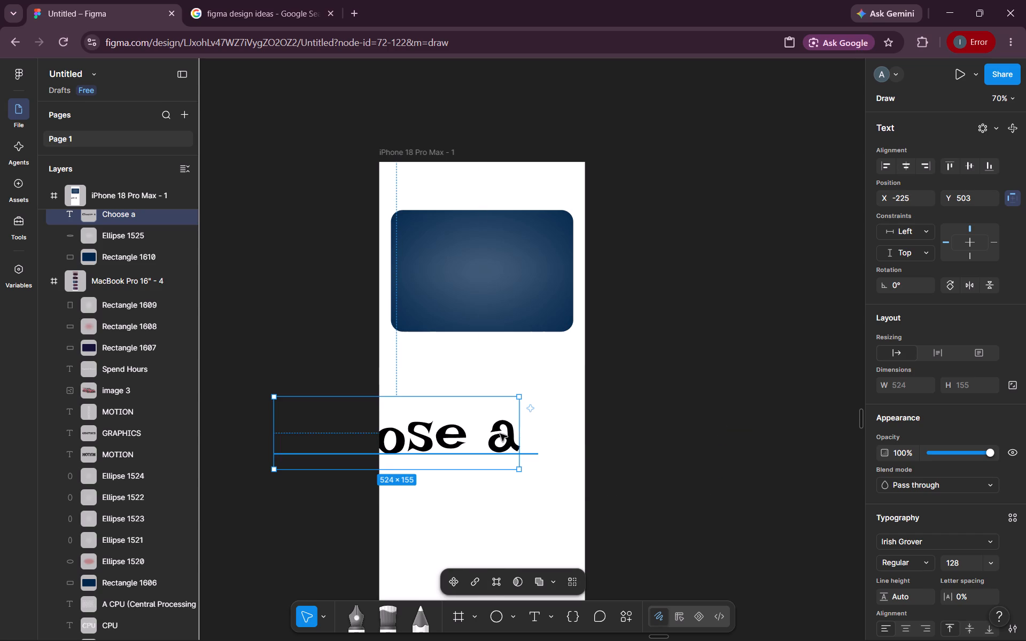
key("Right")
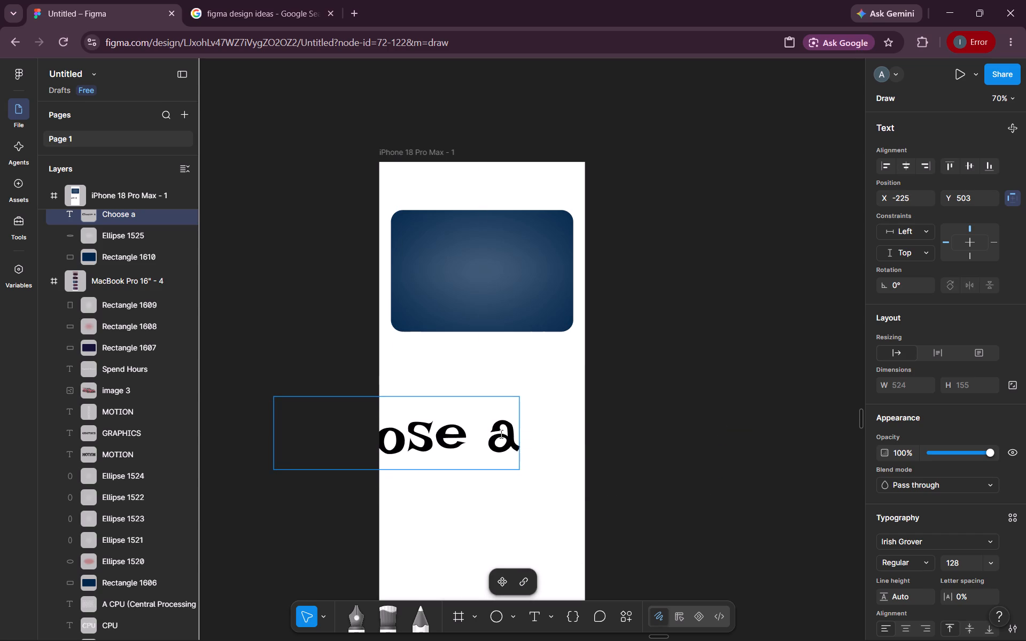
key("shift+c")
type("ate")
type("gory")
key("space")
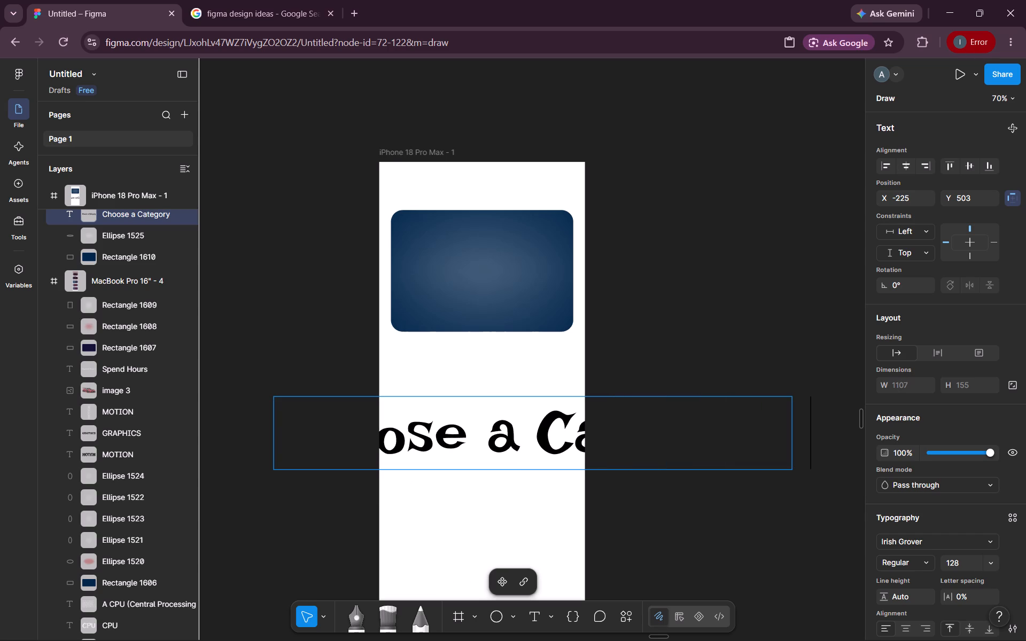
type("you want to")
key("space")
type("Learn")
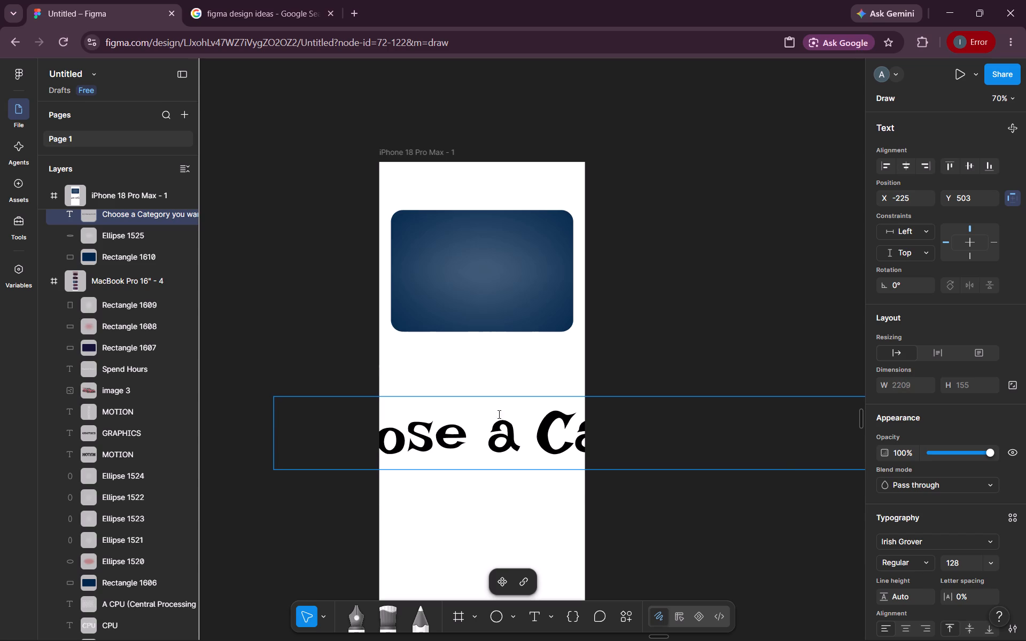
Set the font size of the whole heading to 40.
double_click(507, 439)
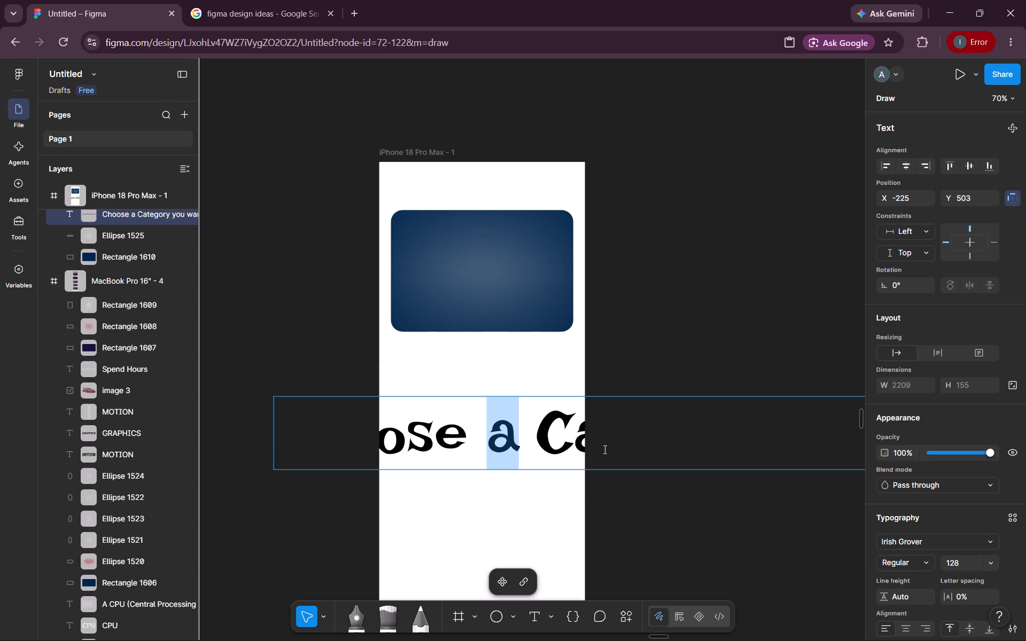
triple_click(581, 445)
left_click(581, 445)
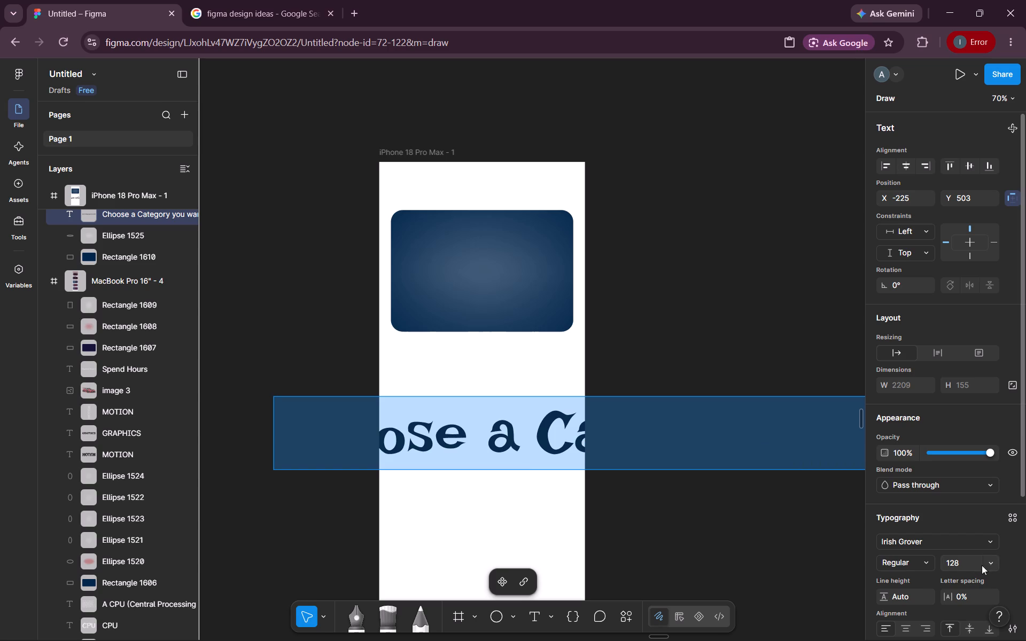
left_click(988, 566)
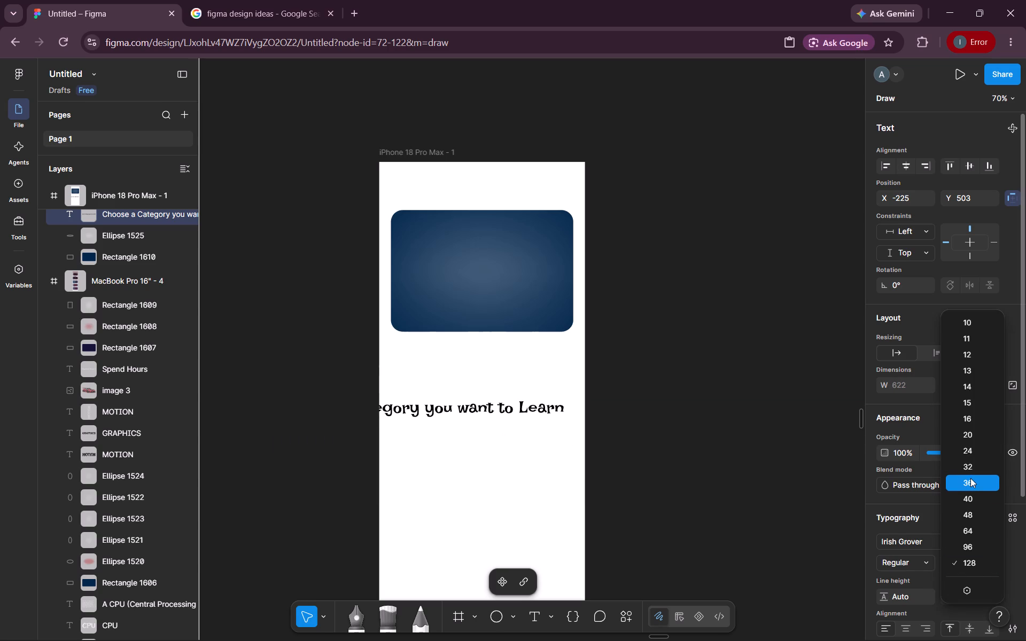
left_click(973, 505)
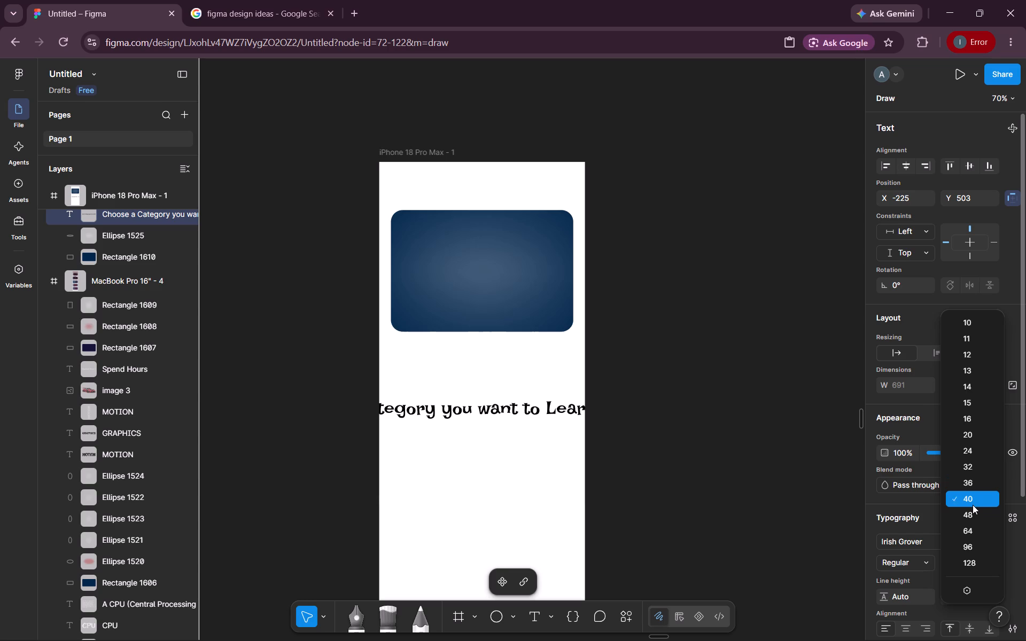
left_click(569, 413)
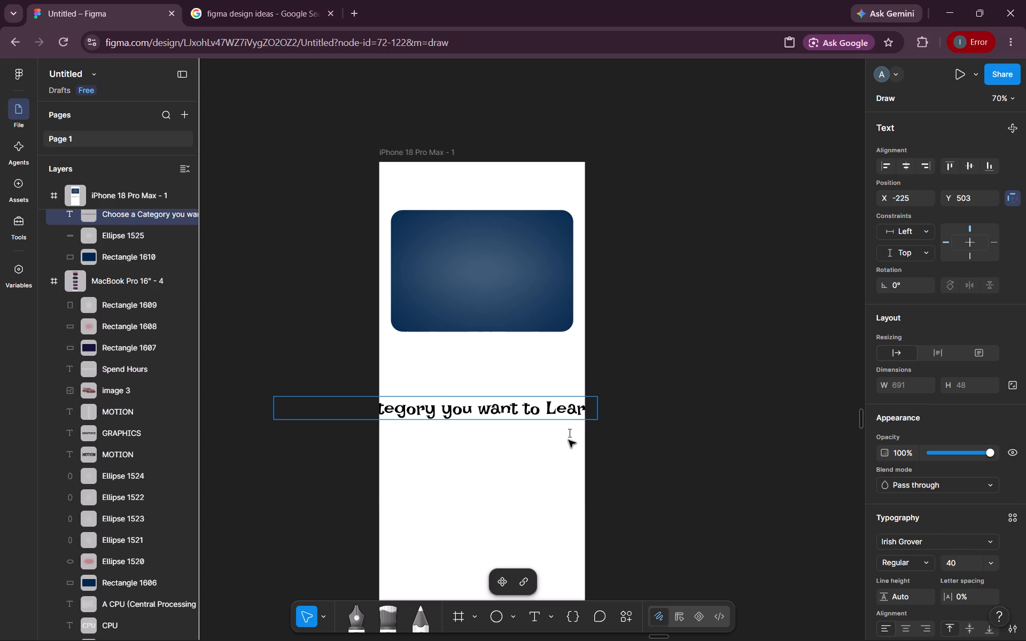
left_click(569, 440)
Narrow the heading's text box to about 262 wide so the text wraps onto three lines.
left_click_drag(602, 409, 621, 404)
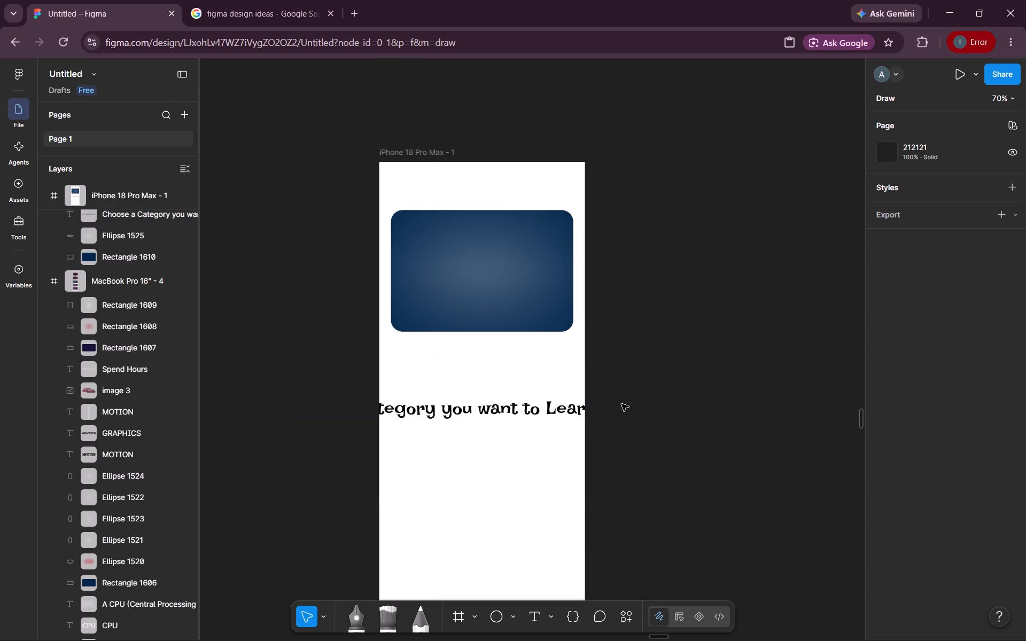
left_click_drag(621, 404, 638, 402)
double_click(568, 397)
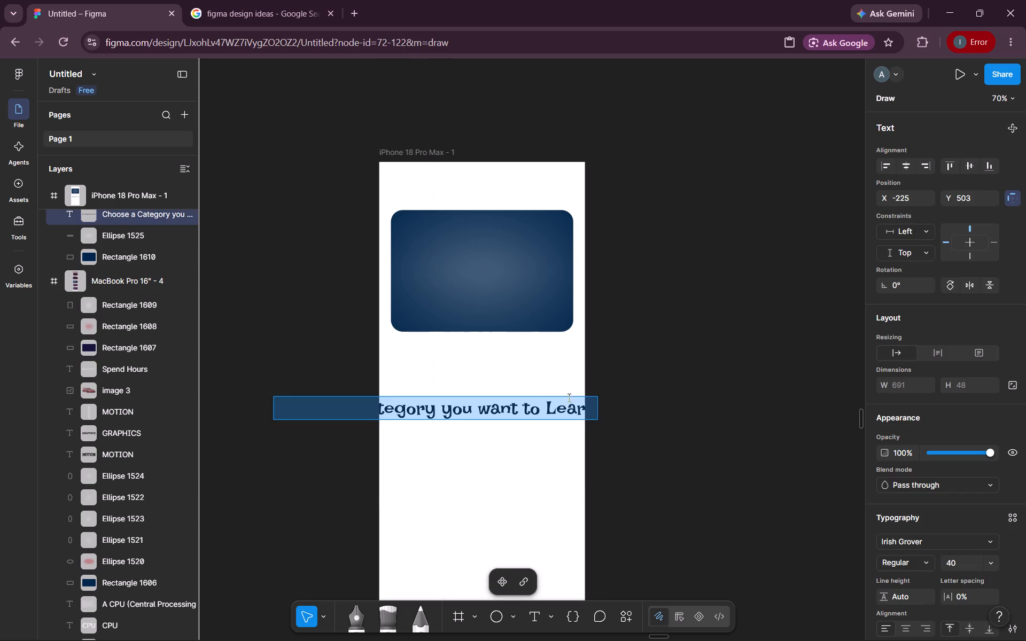
left_click(588, 452)
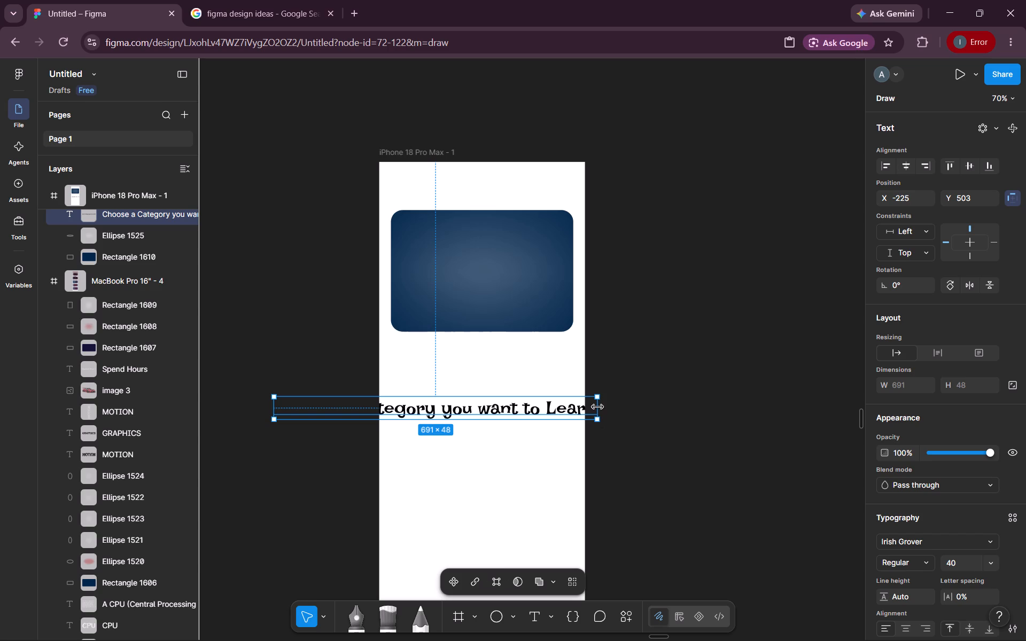
left_click_drag(597, 407, 471, 451)
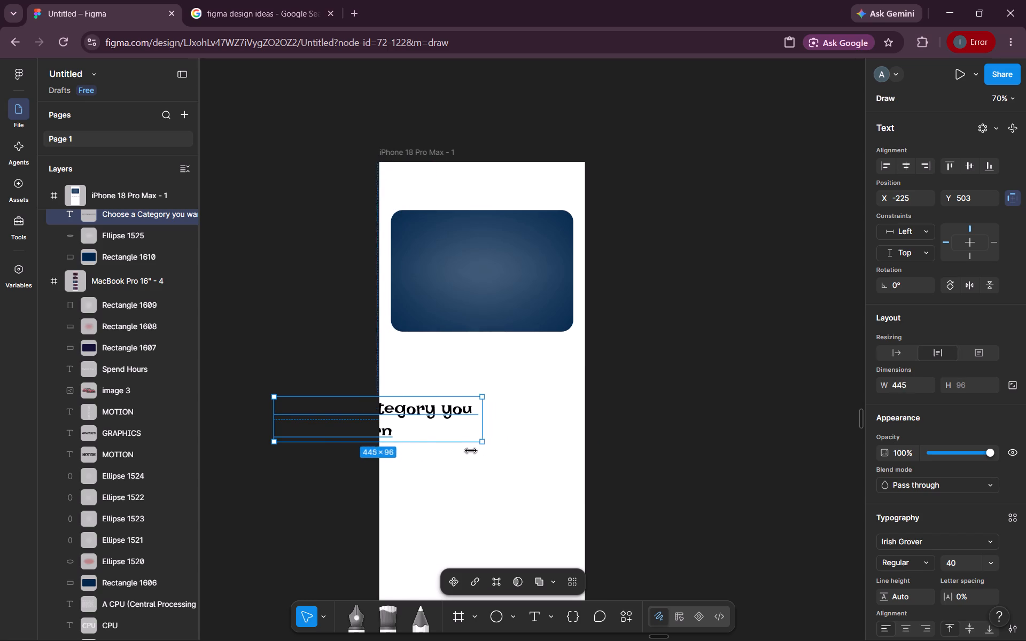
left_click_drag(471, 451, 440, 445)
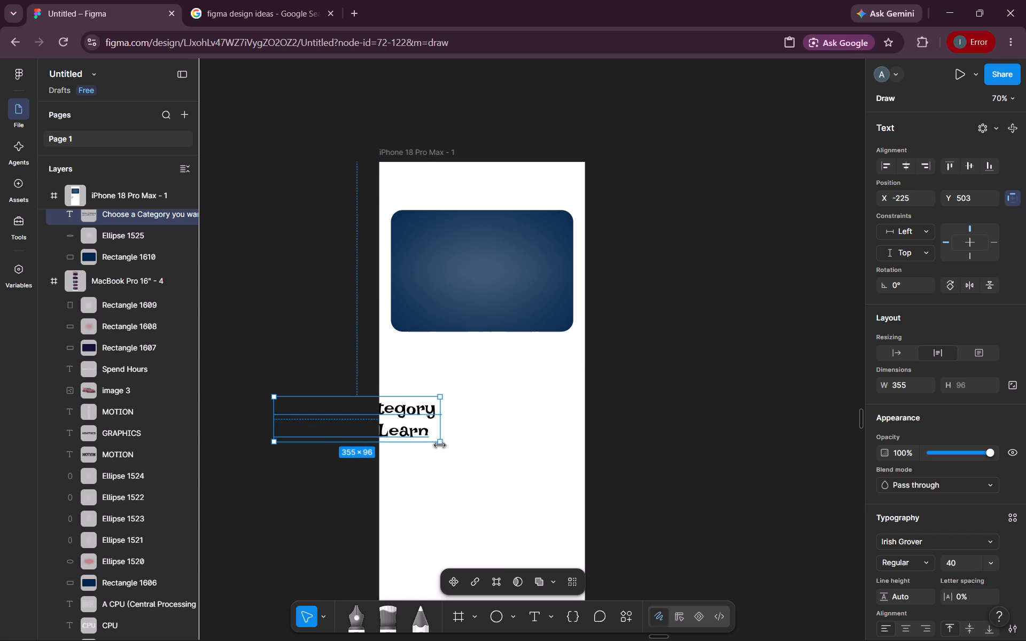
left_click_drag(440, 445, 428, 445)
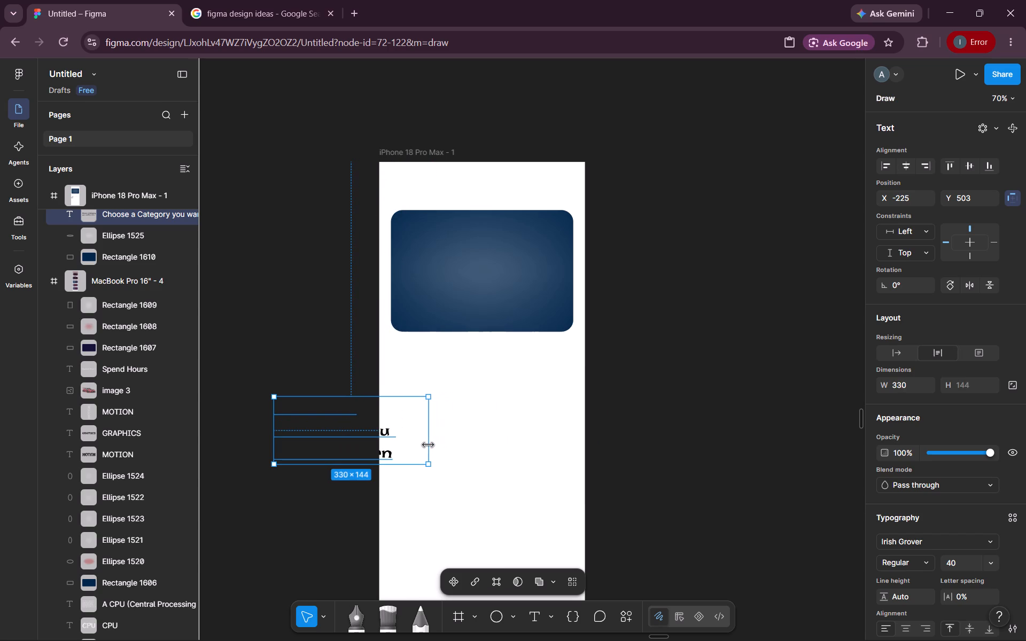
left_click_drag(428, 445, 398, 440)
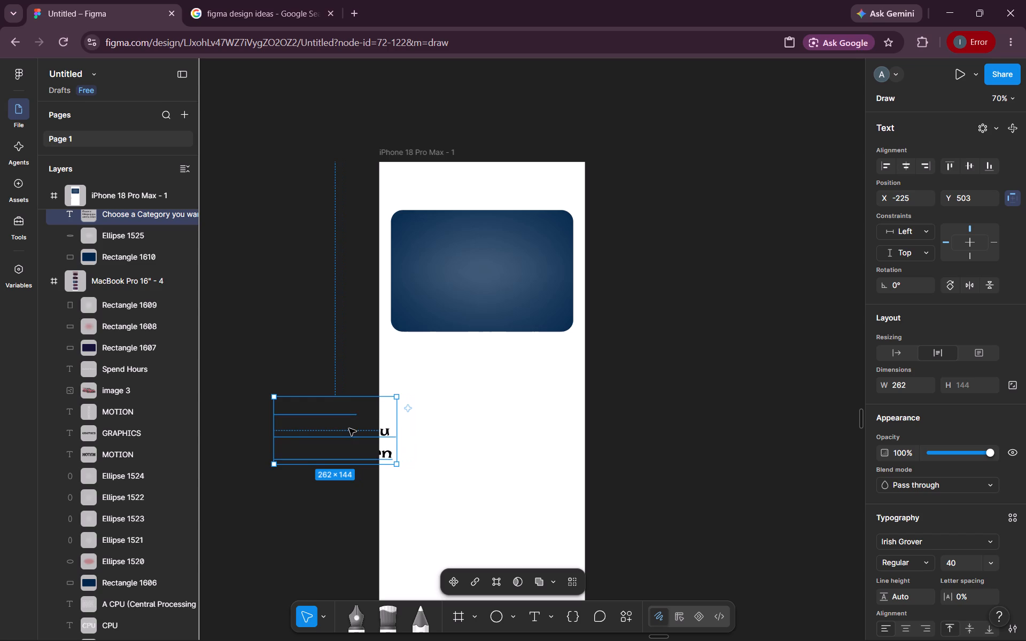
Move the heading onto the blue card, horizontally centred at about X 89, Y 147.
left_click_drag(349, 428, 488, 268)
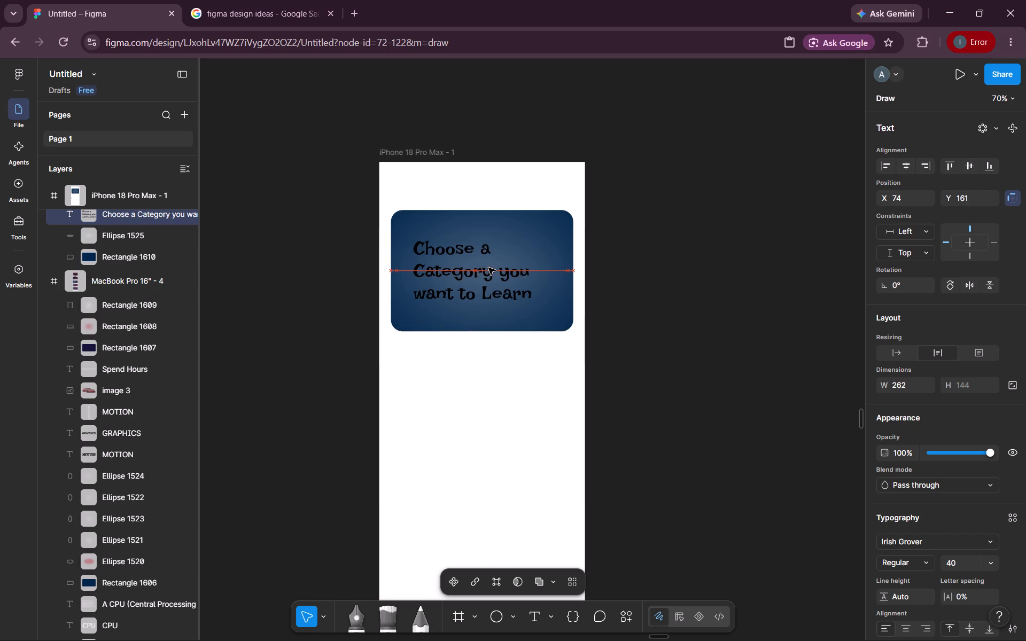
left_click_drag(488, 268, 493, 259)
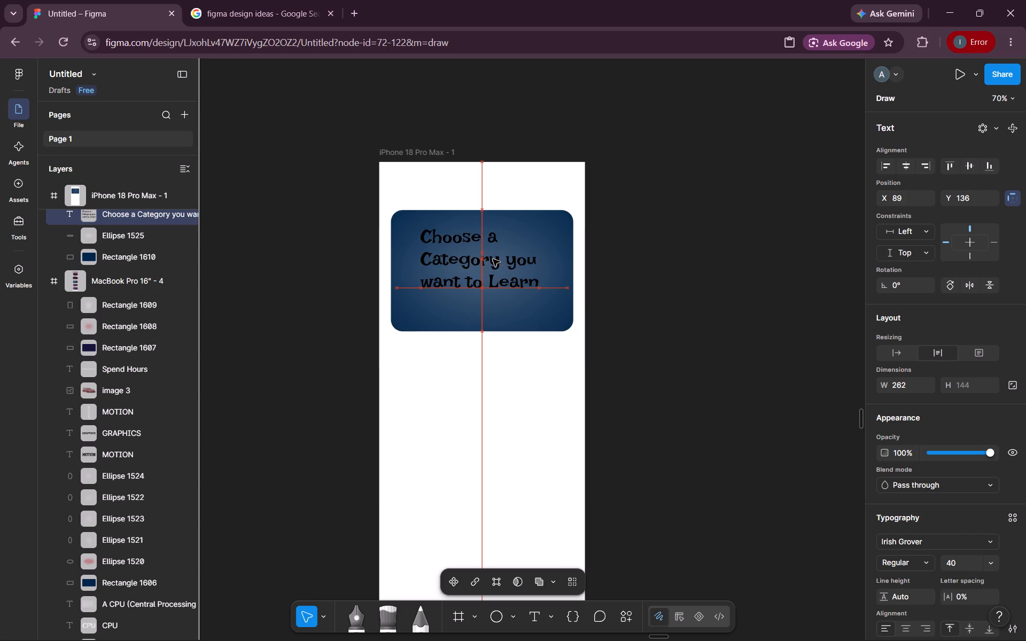
left_click_drag(493, 259, 493, 262)
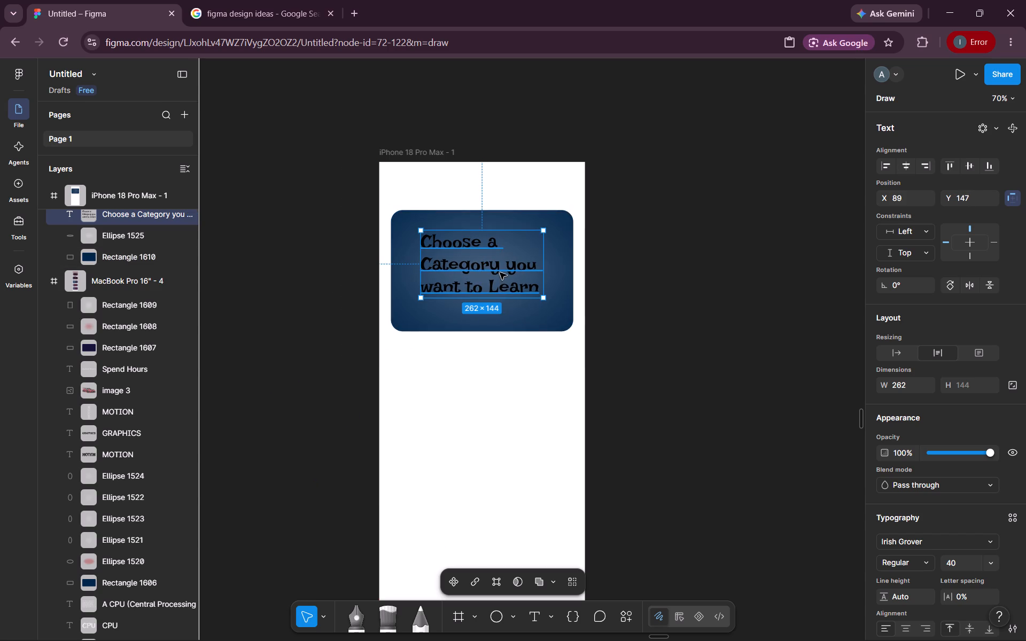
Change the heading's fill colour to white, FFFFFF.
triple_click(500, 272)
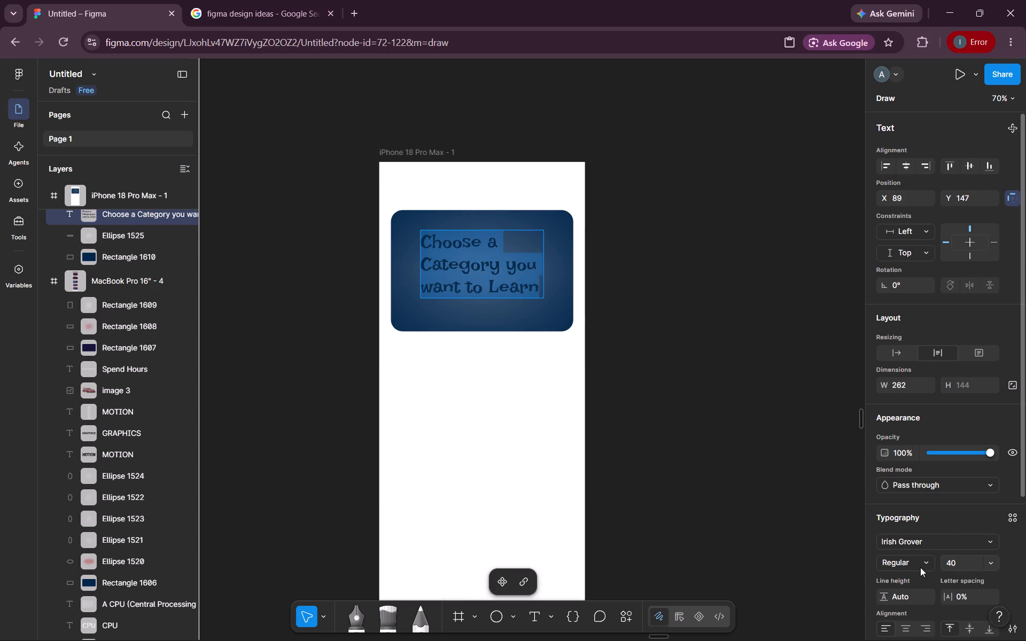
scroll(920, 567, "down", 2)
left_click(886, 599)
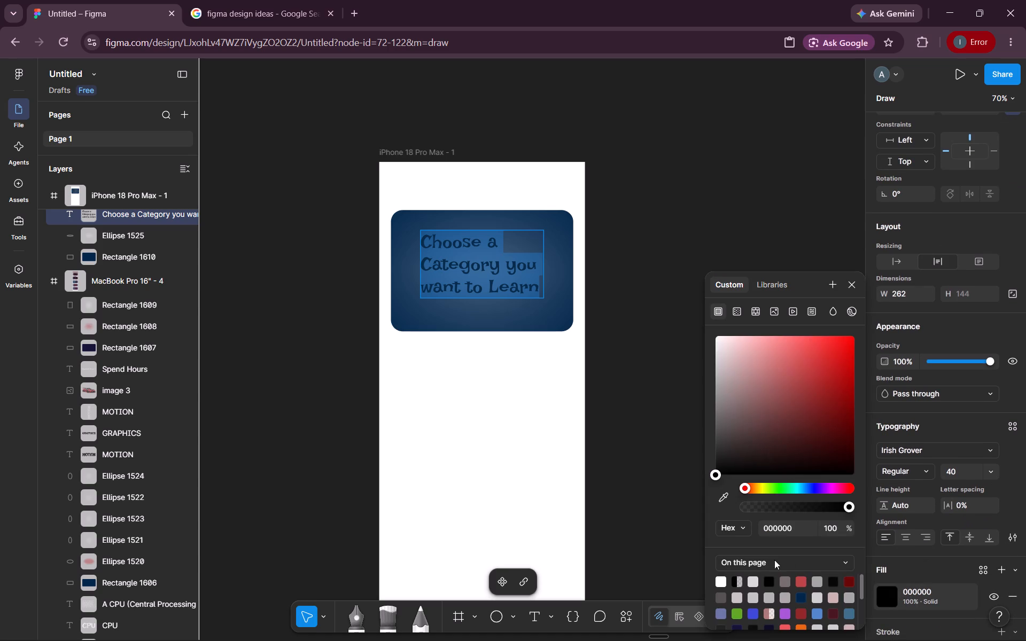
left_click(718, 578)
left_click(636, 499)
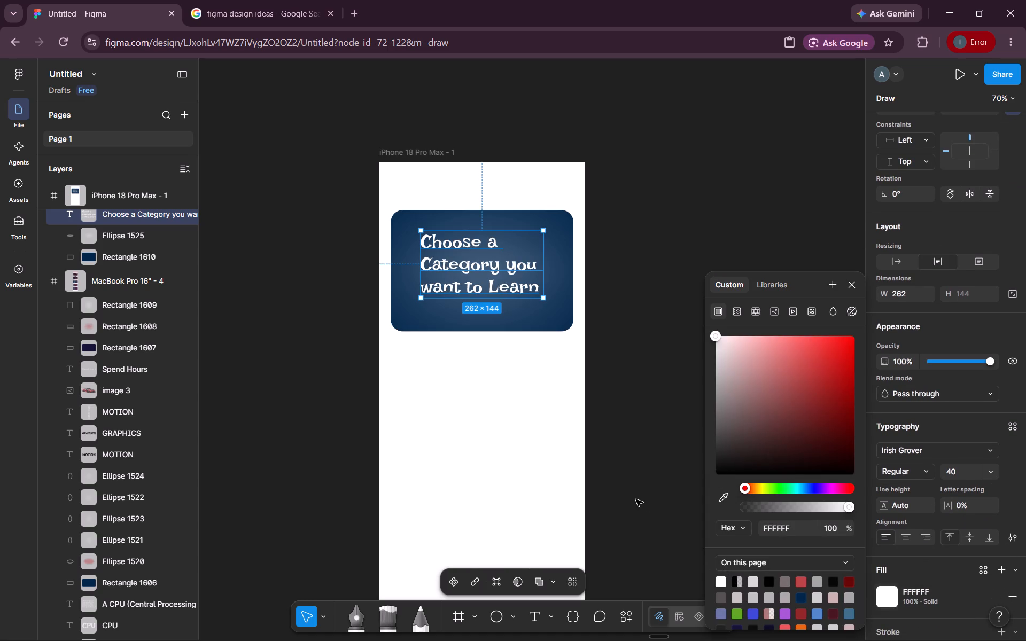
Shift the white heading toward the card's upper-left area, leaving a small margin from its left edge.
left_click_drag(482, 270, 463, 262)
left_click_drag(463, 262, 467, 269)
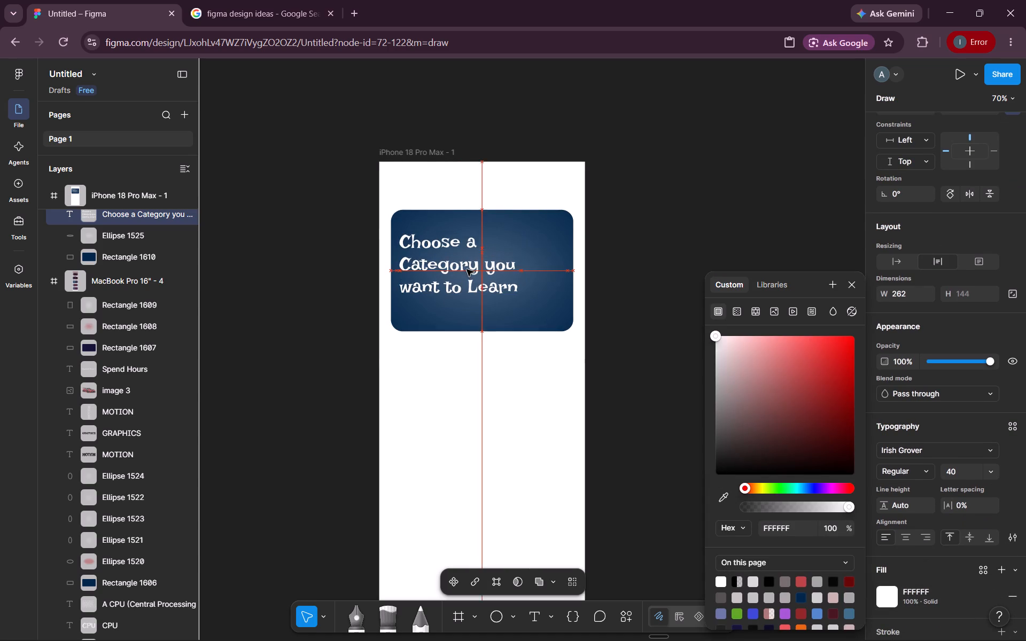
left_click_drag(467, 269, 464, 267)
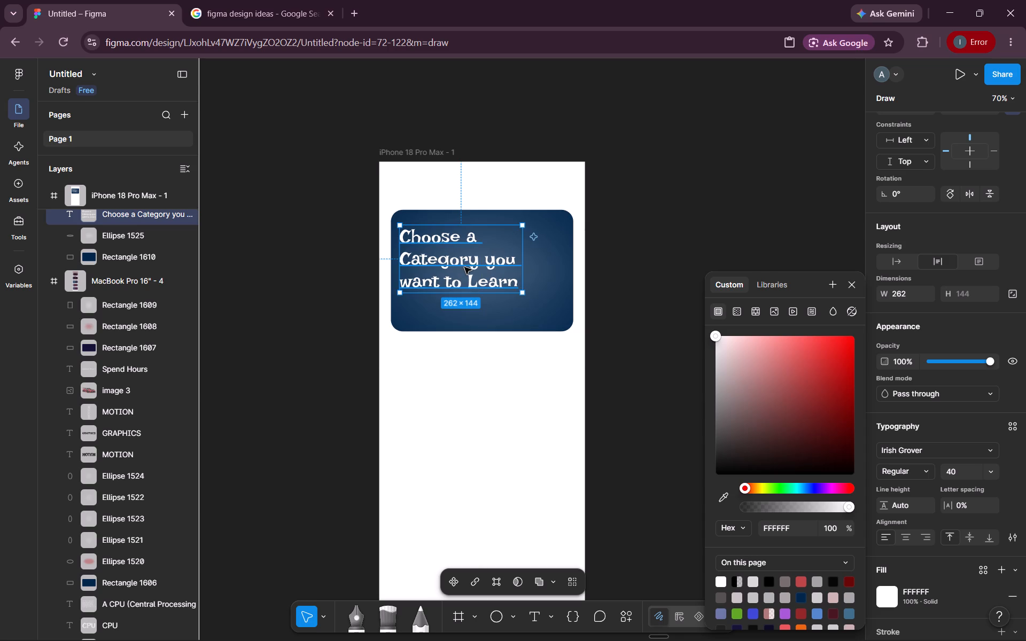
left_click(626, 288)
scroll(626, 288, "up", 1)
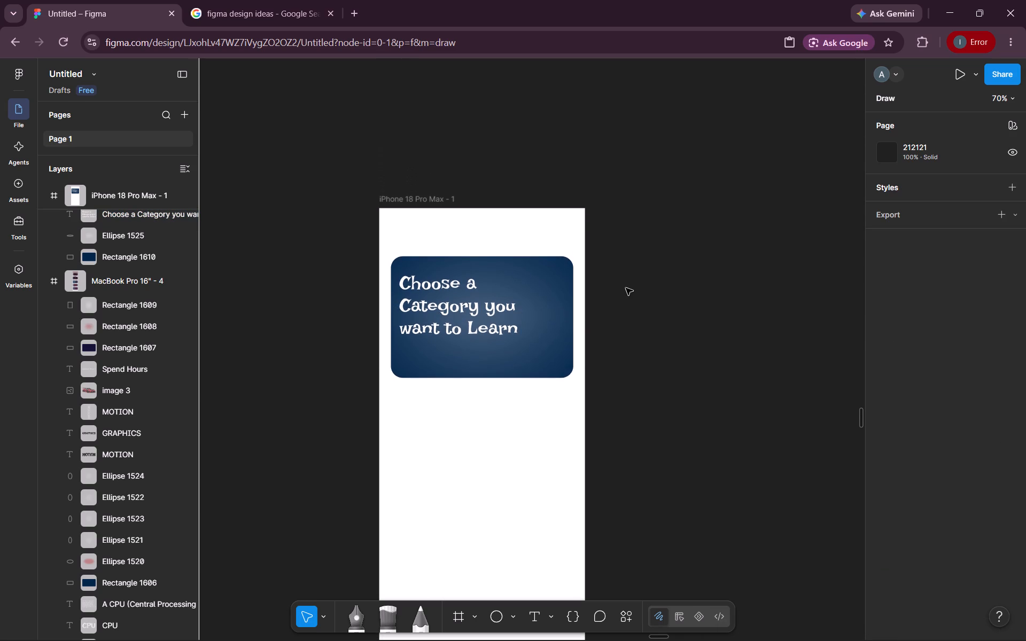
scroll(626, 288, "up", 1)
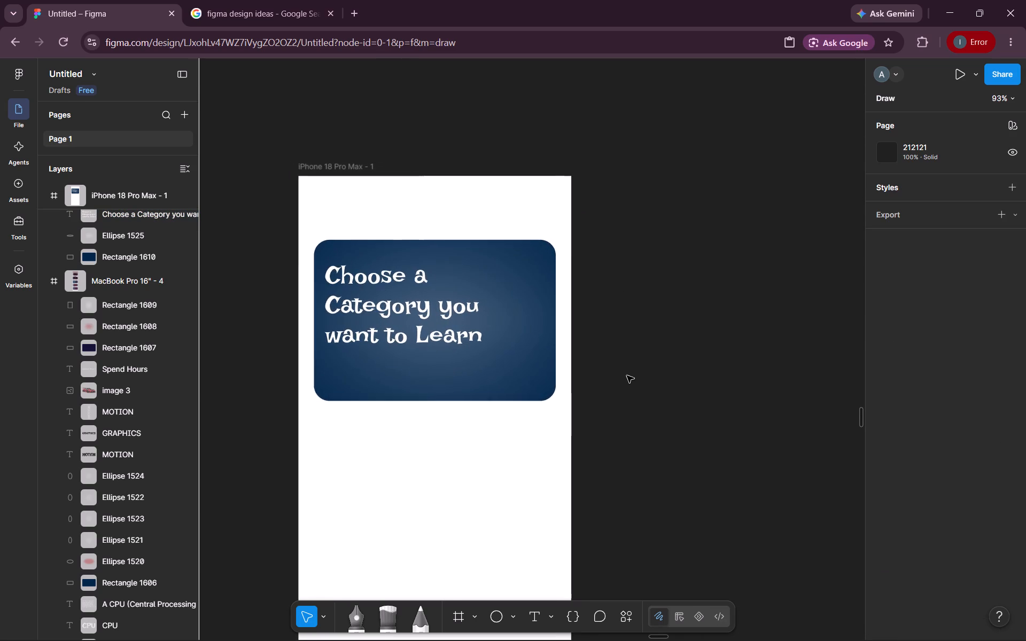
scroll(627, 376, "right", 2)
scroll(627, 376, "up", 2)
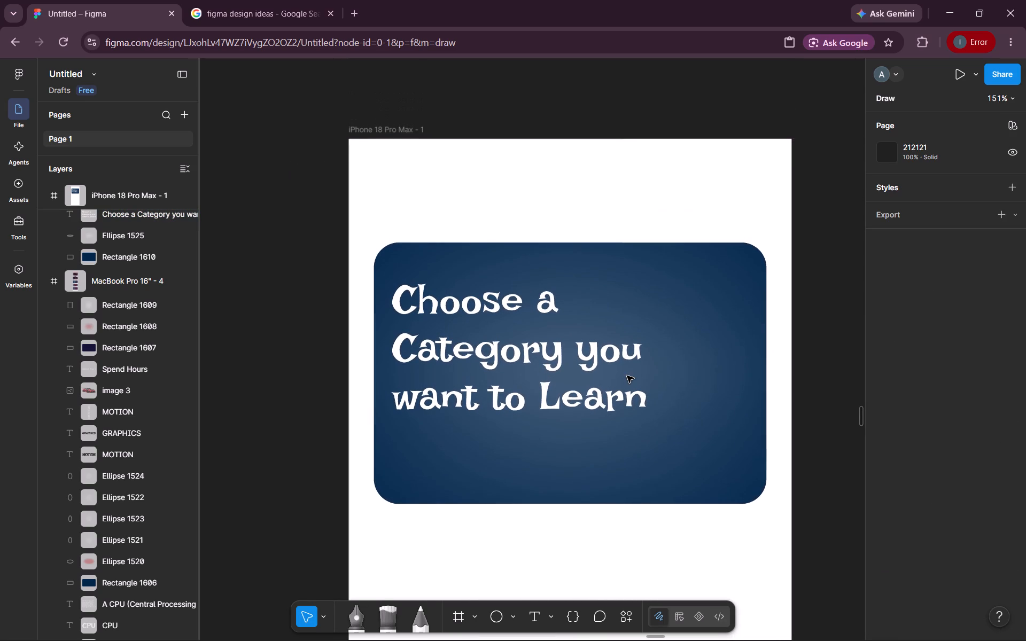
Draw a 10 × 10 circle and place it on the card's lower-left area at about X 70, Y 323.
scroll(627, 376, "up", 1)
left_click(497, 616)
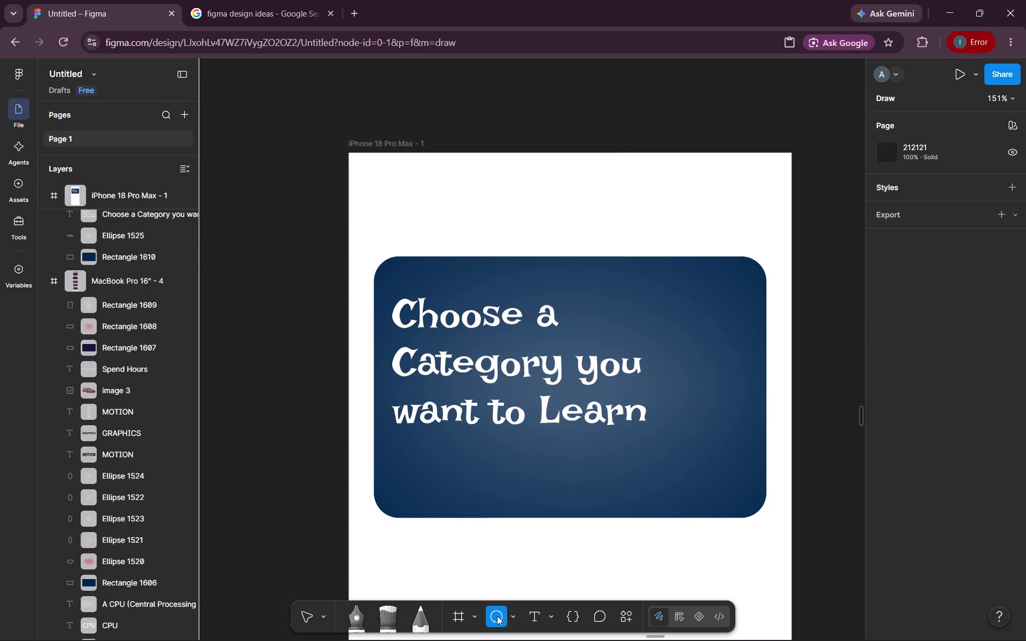
left_click(409, 486)
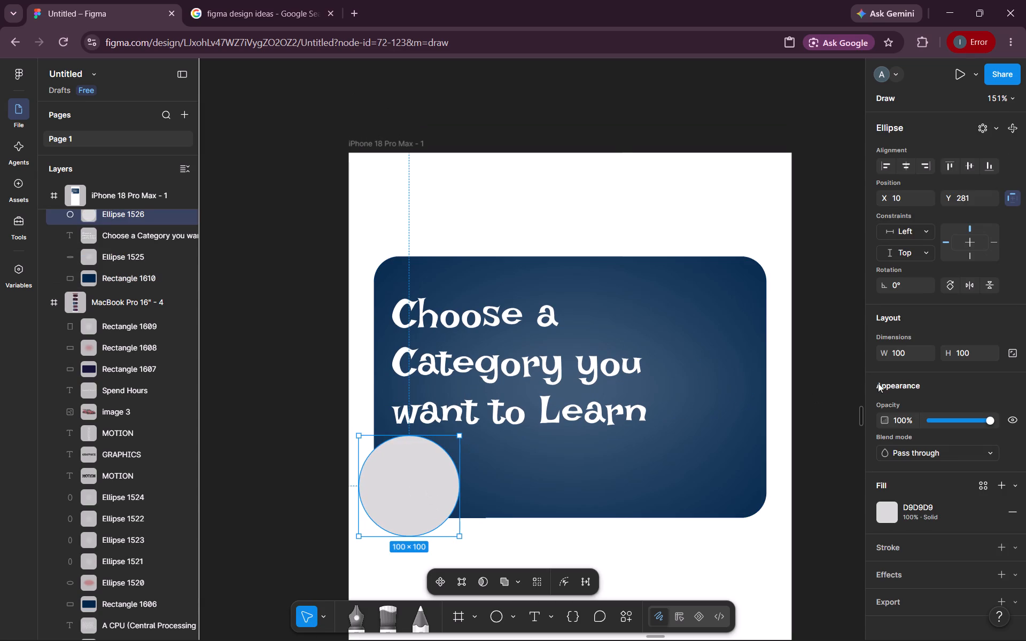
double_click(907, 351)
type("10")
key("Return")
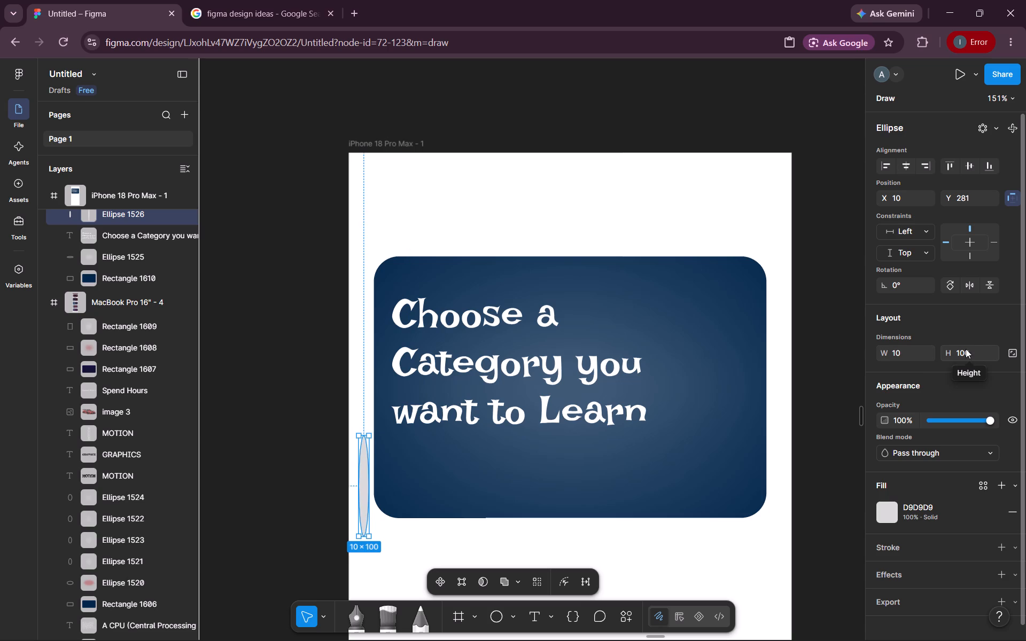
double_click(966, 349)
type("10")
key("Return")
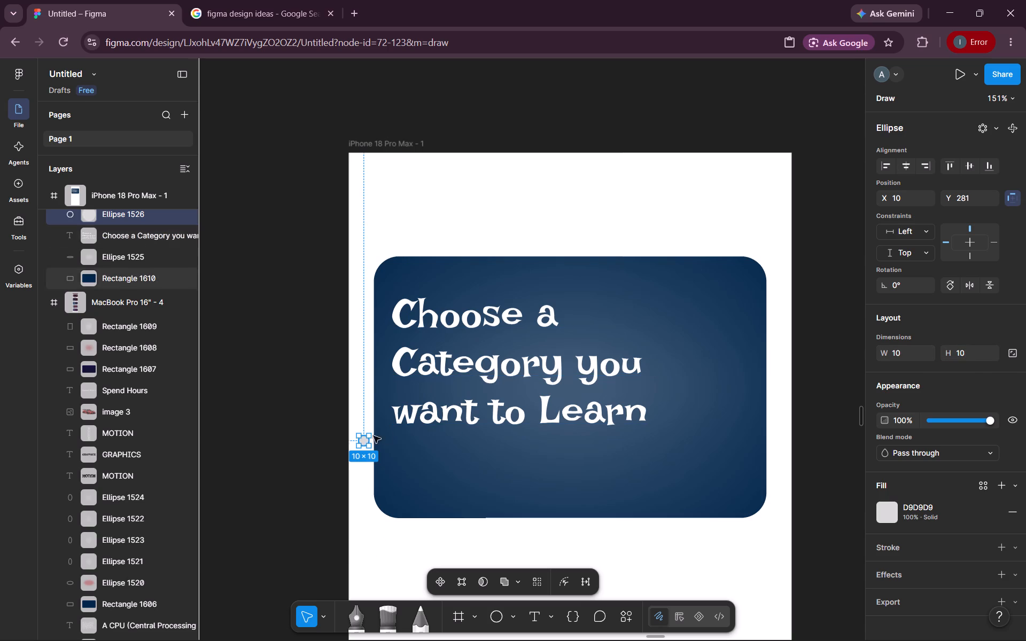
left_click_drag(364, 441, 417, 483)
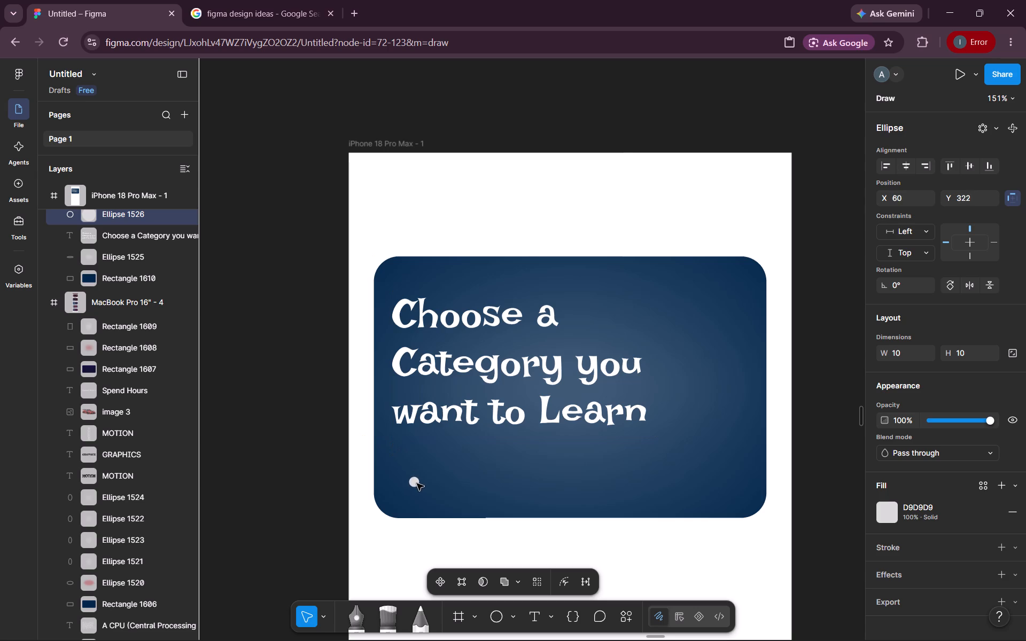
left_click_drag(417, 483, 425, 483)
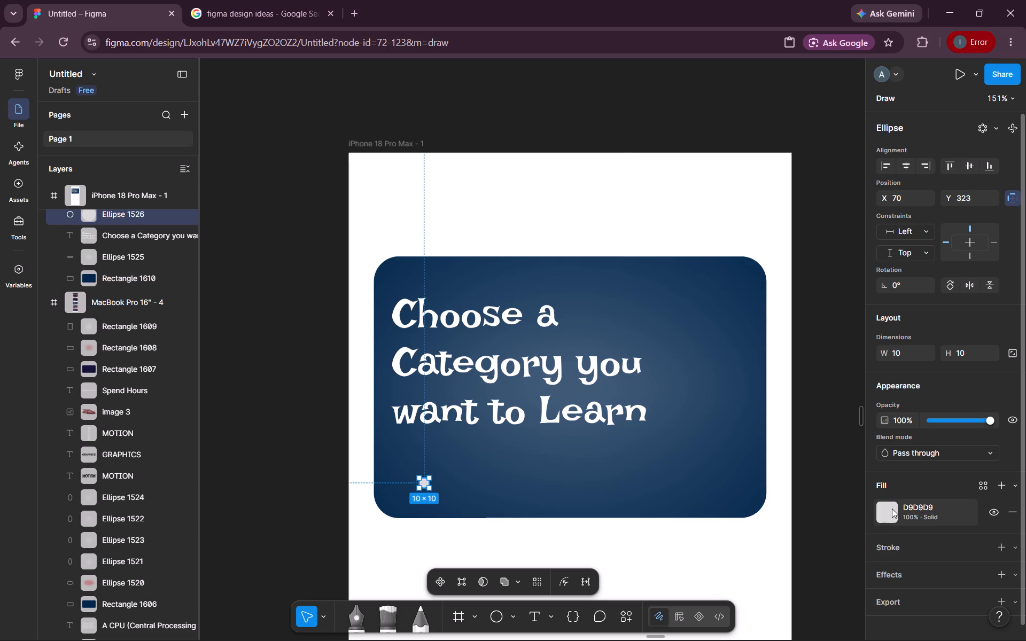
Change the small circle's fill colour to white, FFFFFF.
left_click(886, 511)
left_click(720, 579)
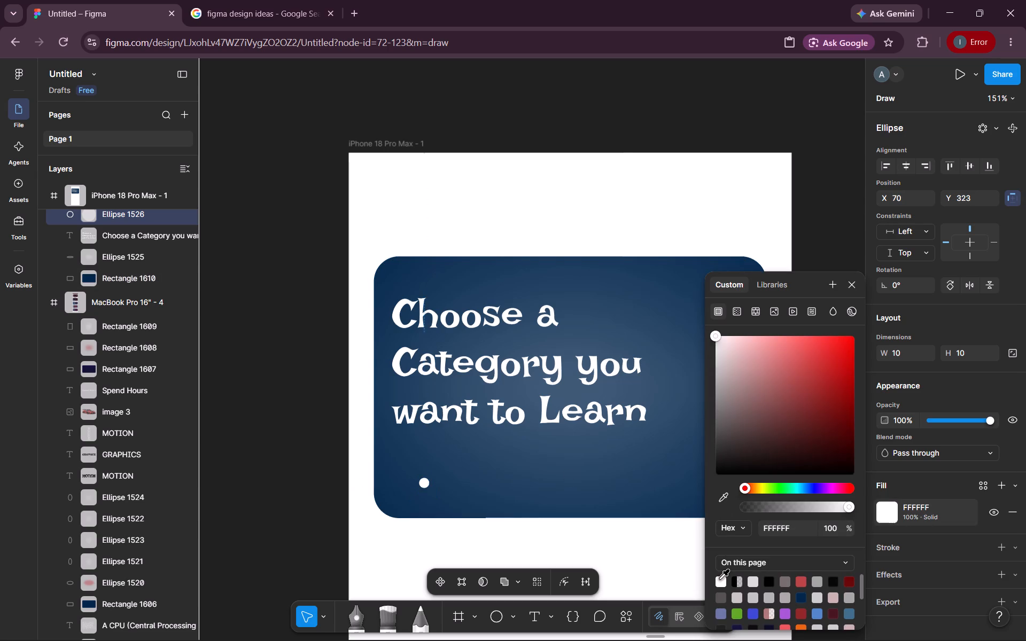
left_click(599, 531)
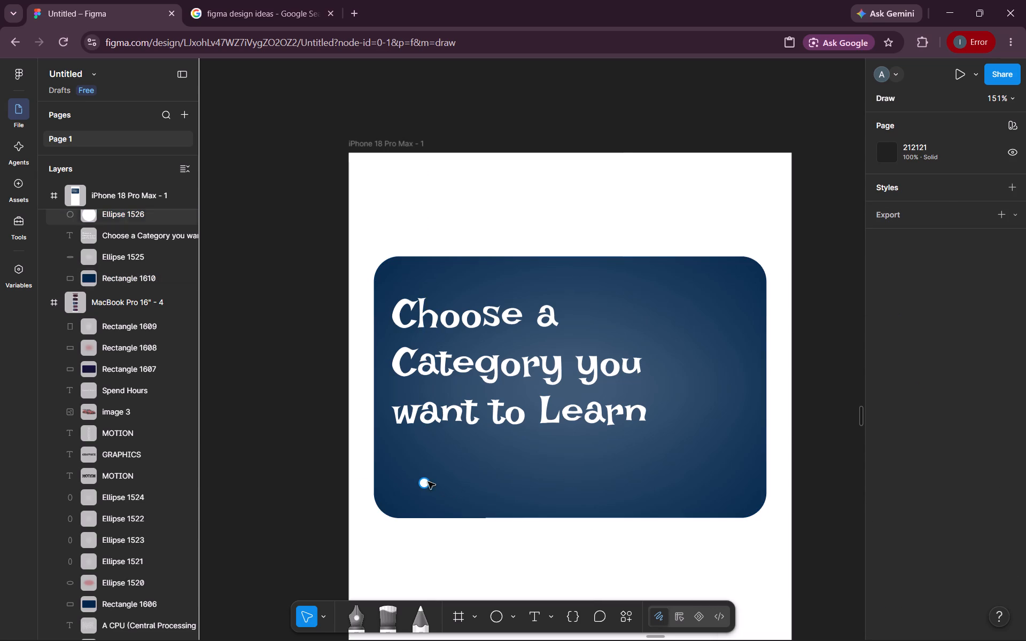
Reposition the white dot below the heading and duplicate it twice into a horizontal row of three dots spaced 5 apart at Y 318.
left_click_drag(425, 482, 429, 468)
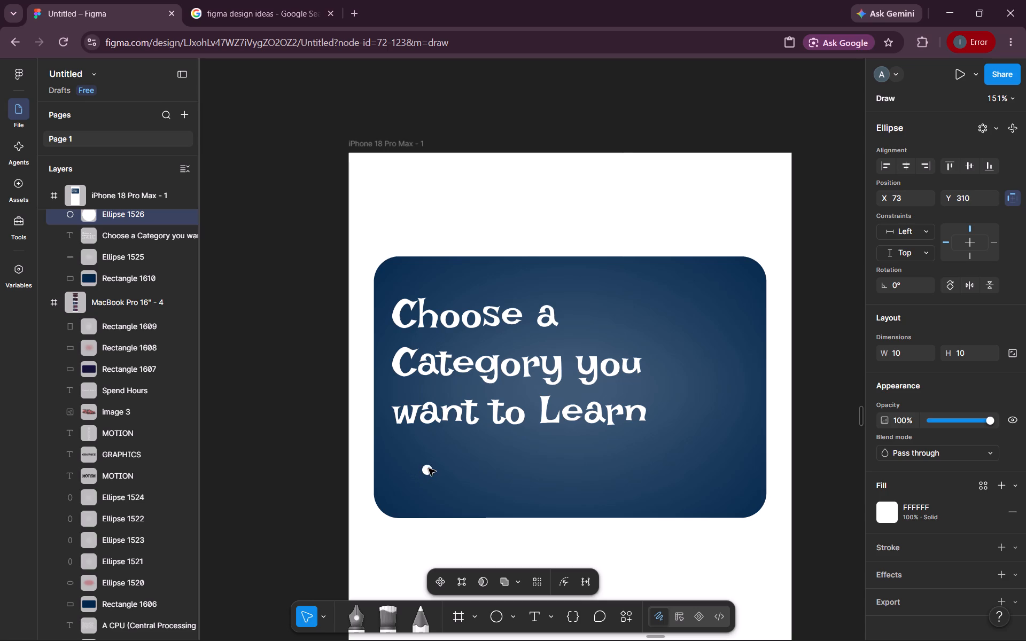
left_click_drag(429, 468, 455, 477)
left_click_drag(455, 477, 468, 475, "alt")
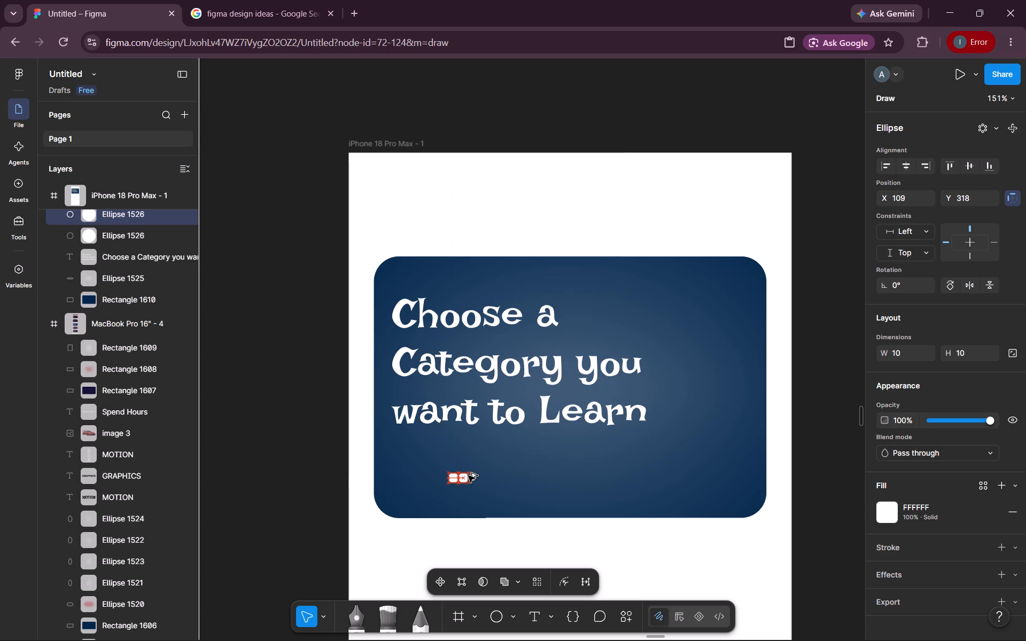
left_click_drag(468, 475, 470, 475, "alt")
left_click_drag(470, 475, 486, 475, "alt")
left_click(521, 533)
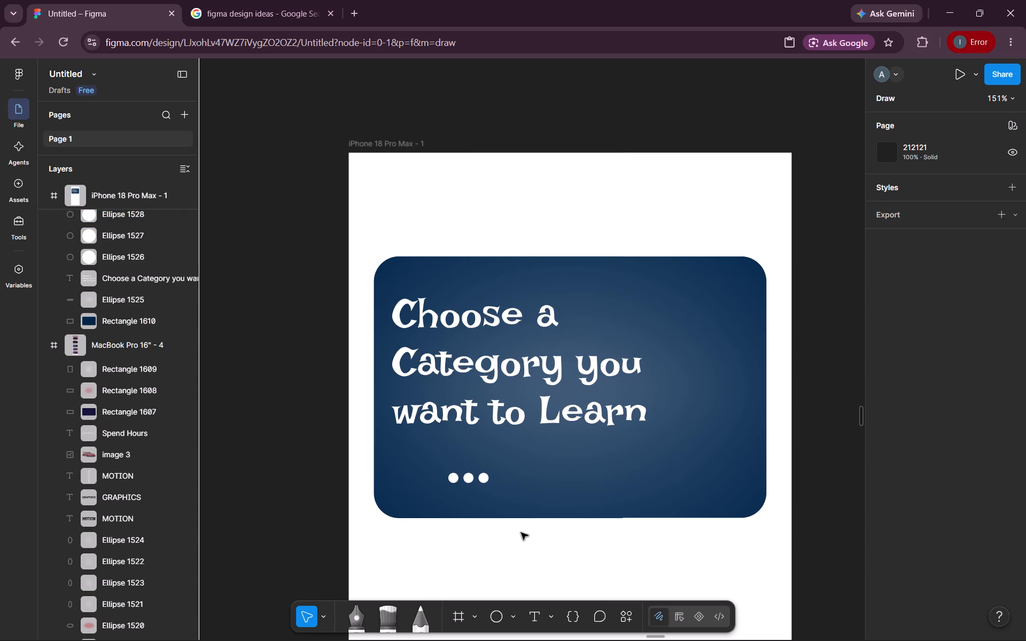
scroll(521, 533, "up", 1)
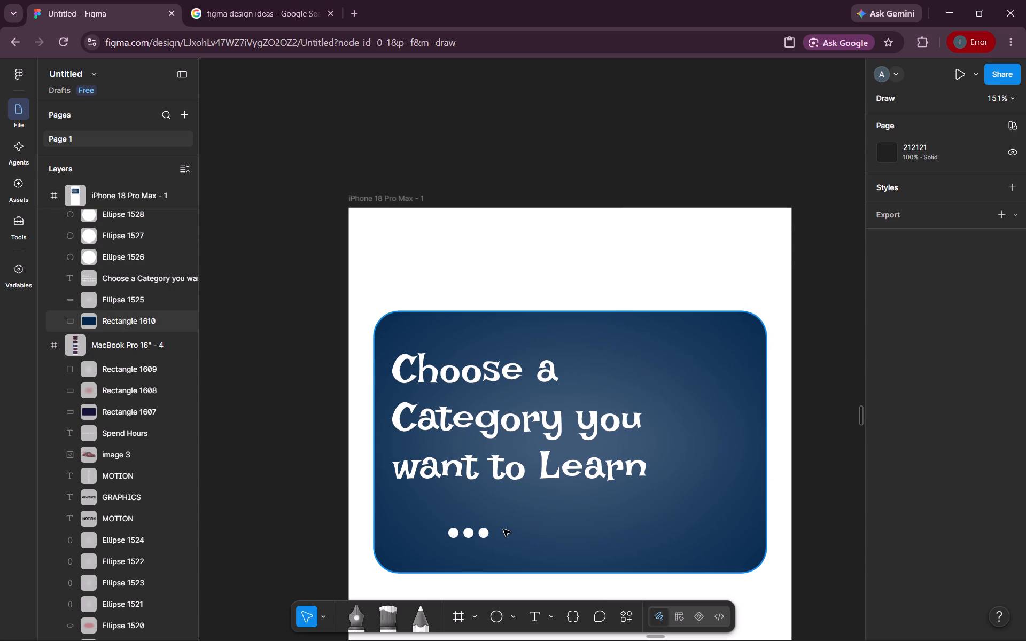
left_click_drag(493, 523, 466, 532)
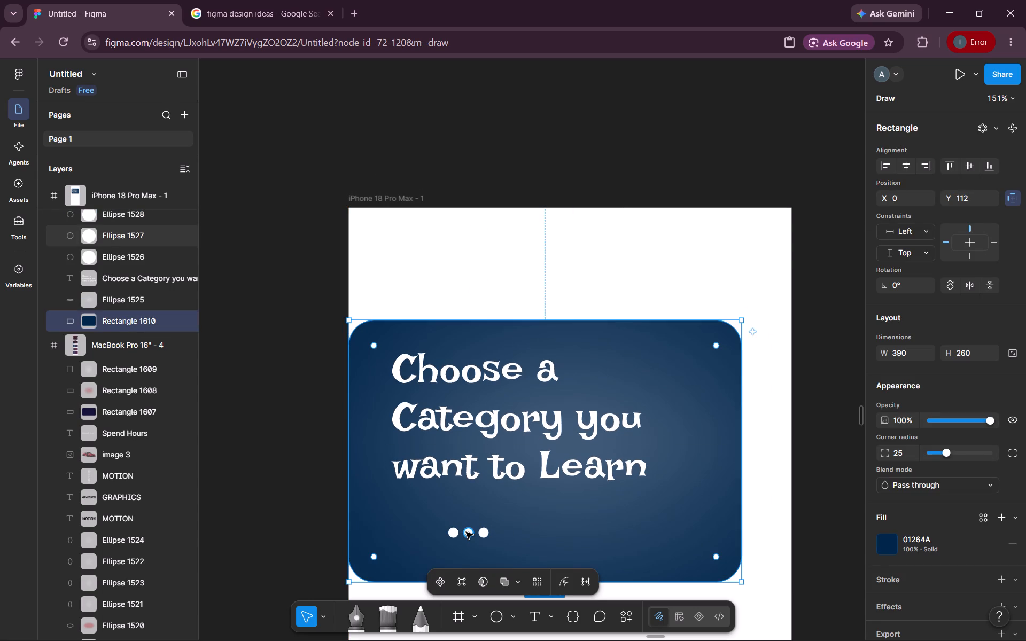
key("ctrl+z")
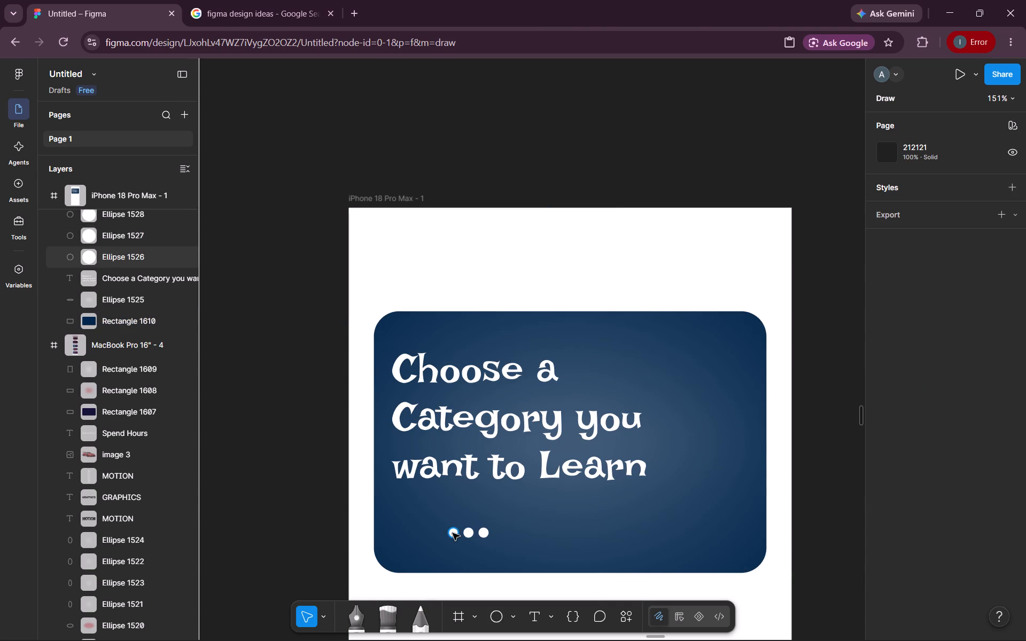
Select all three white dots and move them together closer to the card's left edge, below the heading at about Y 314.
left_click(453, 533, "shift")
left_click(471, 530, "shift")
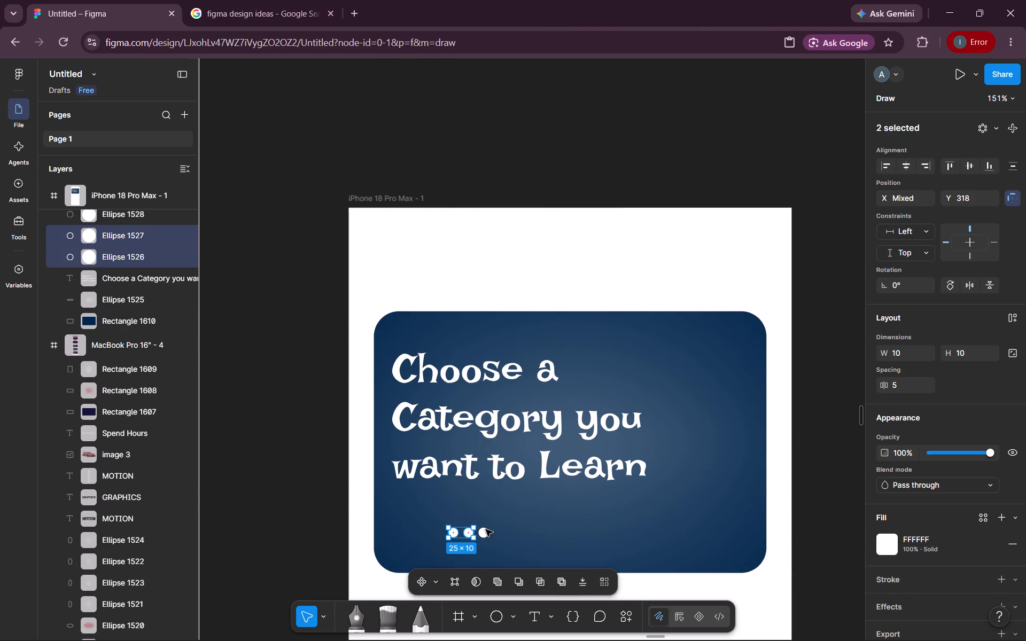
left_click(487, 529, "shift")
left_click_drag(463, 531, 446, 531)
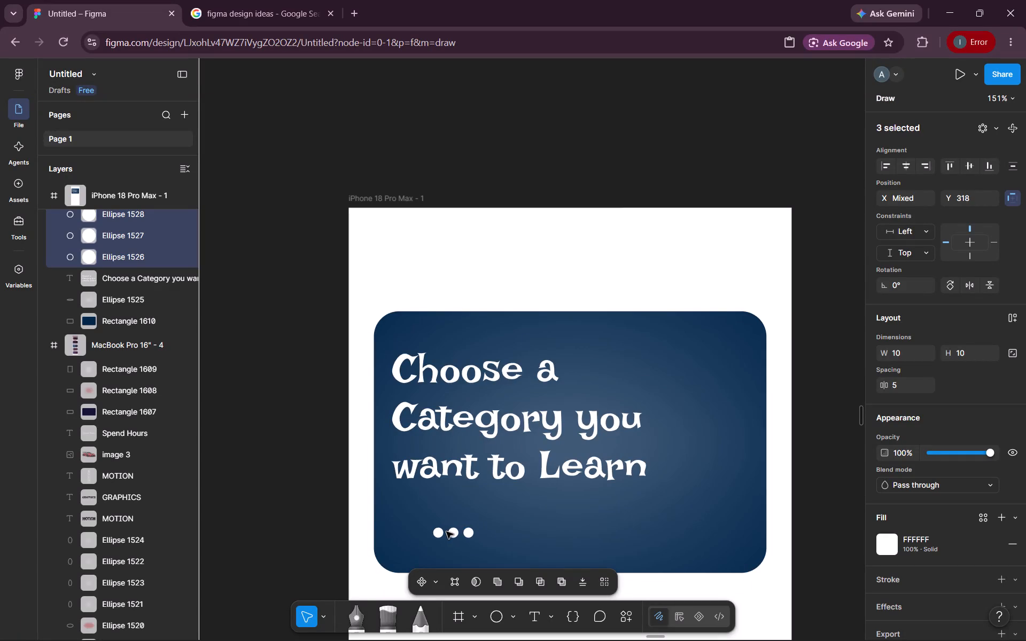
left_click_drag(446, 531, 435, 536)
left_click_drag(435, 536, 430, 528)
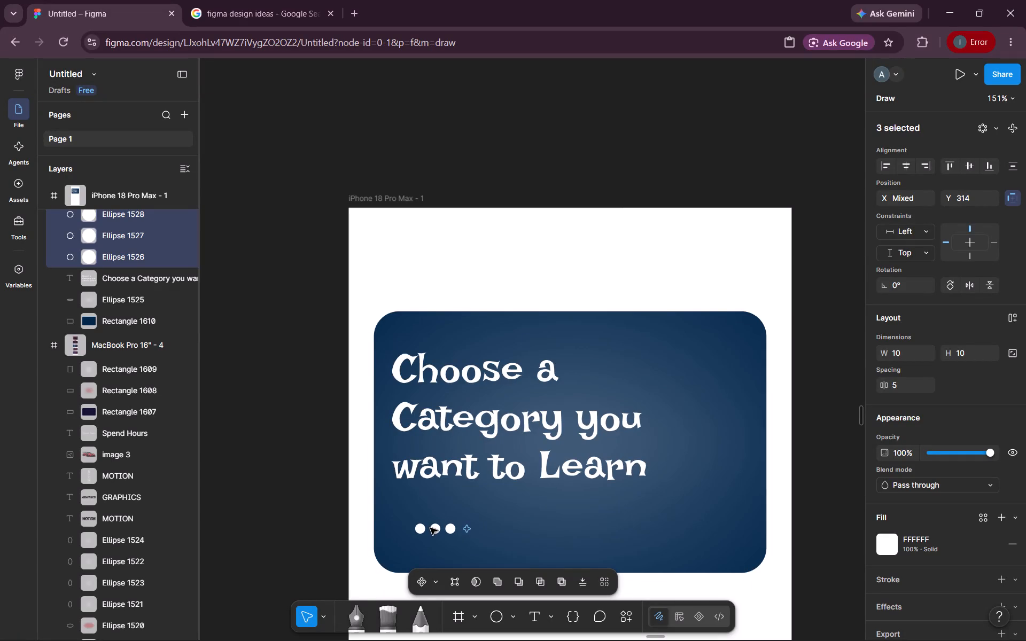
left_click(350, 556)
scroll(350, 556, "down", 1)
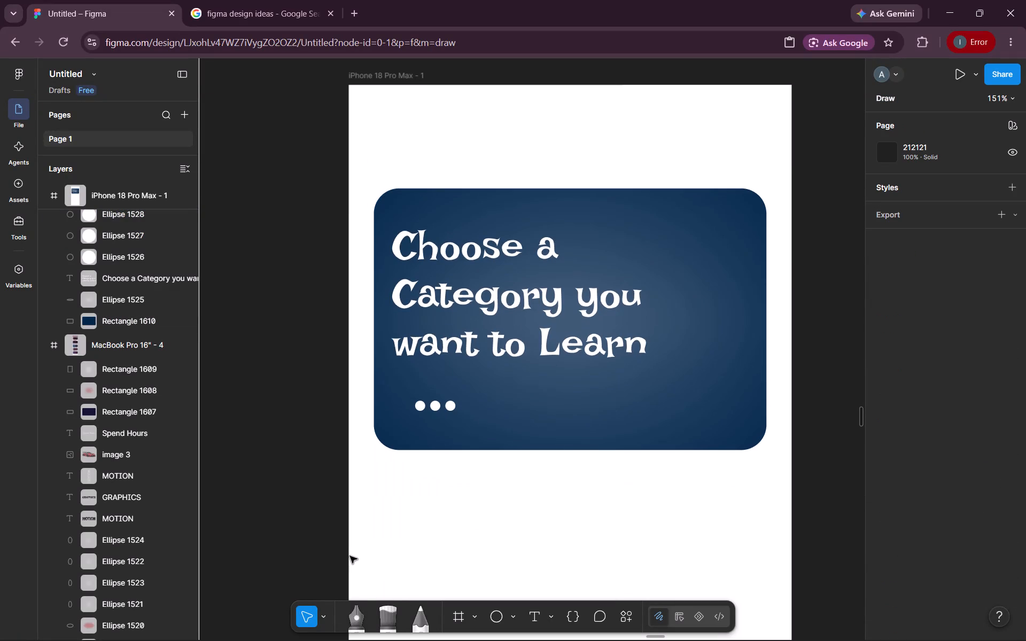
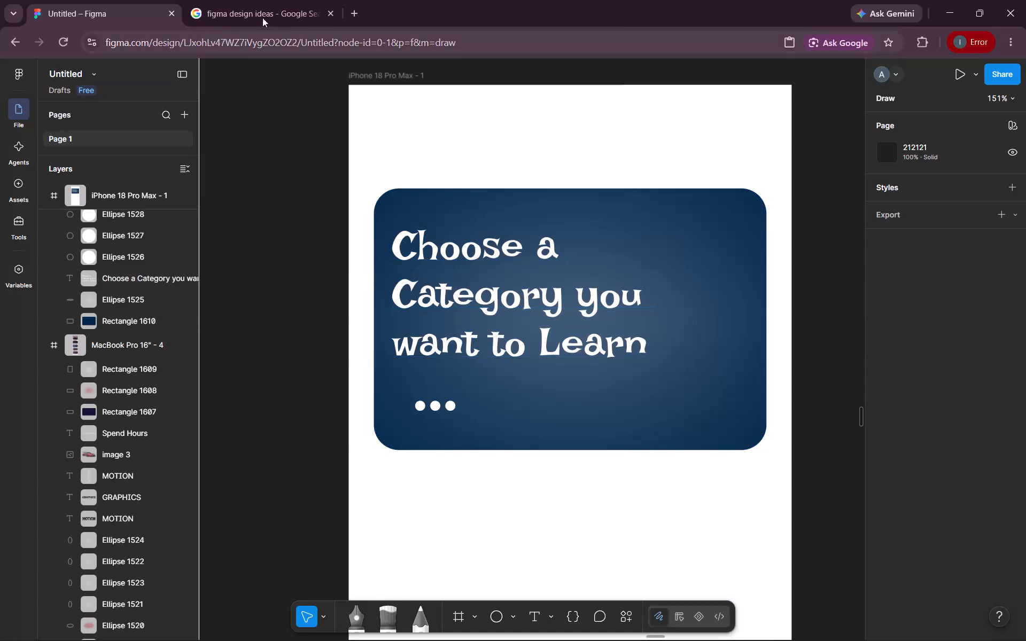
Examine the category screen in the purple learning-app reference image on the figma design ideas search page, and return to the design file.
left_click(277, 13)
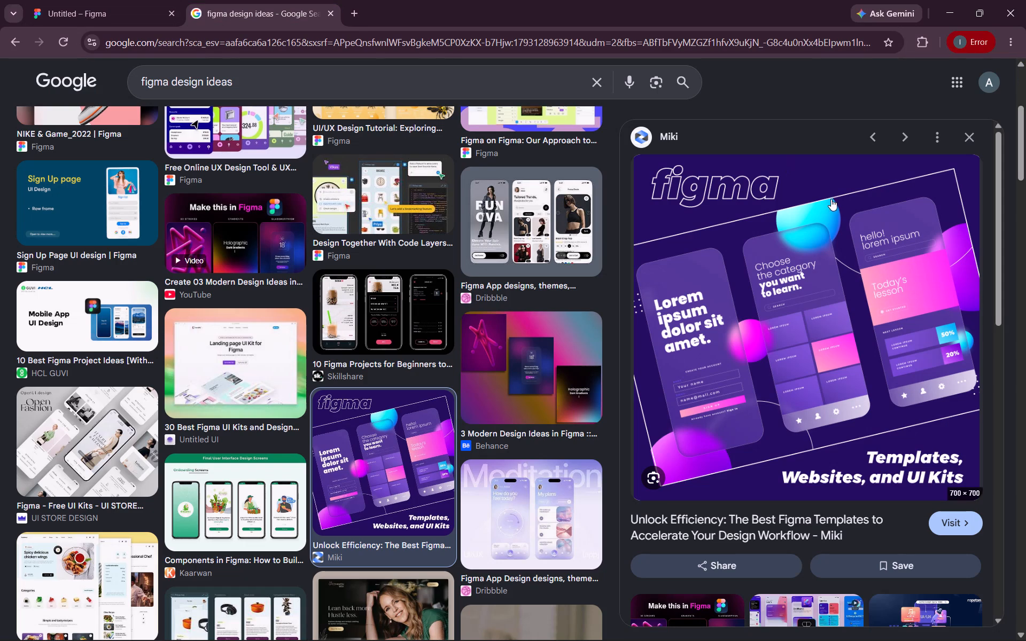
scroll(787, 329, "left", 1)
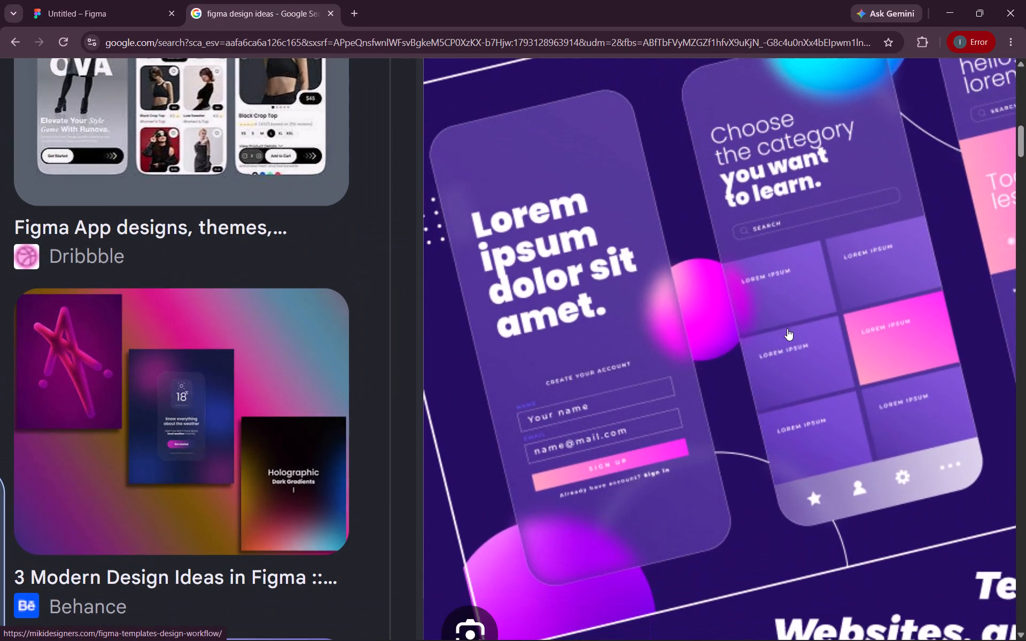
scroll(787, 329, "left", 3)
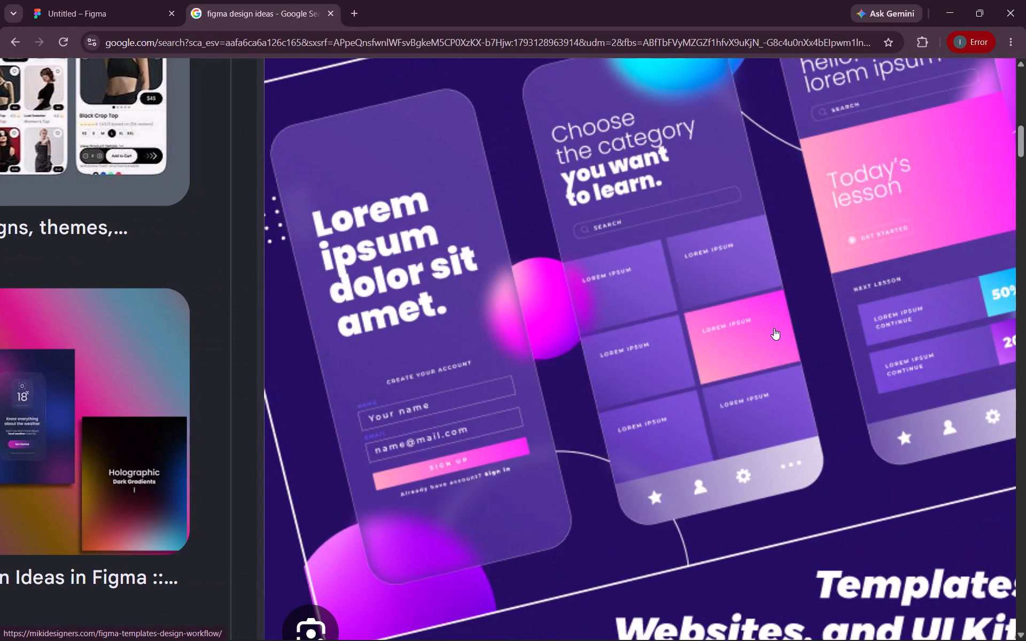
left_click(94, 0)
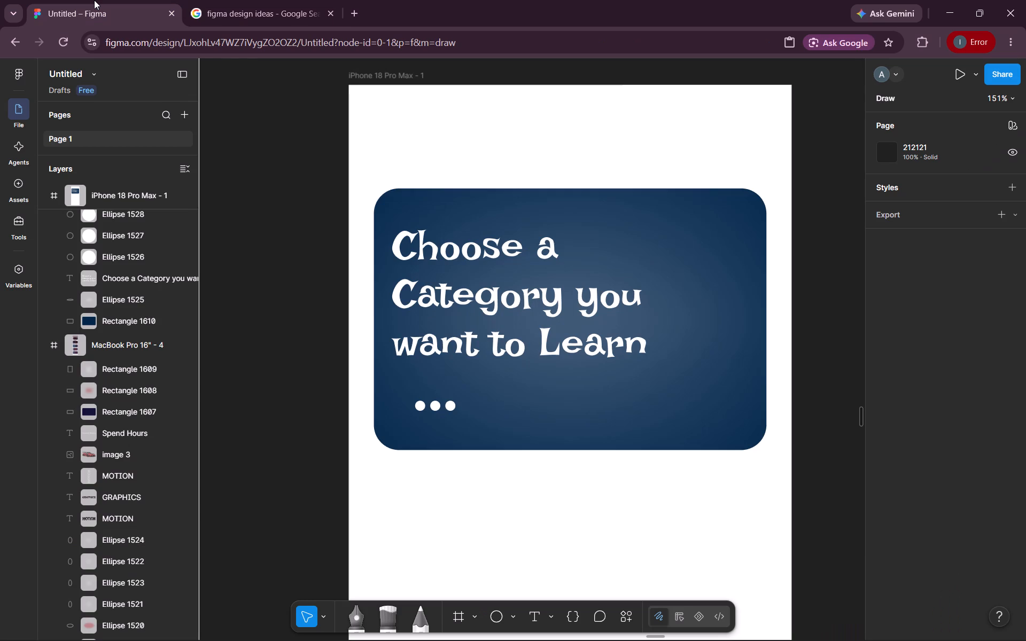
Draw a full-width rectangle along the top edge of the iPhone frame and shorten it to about 440 × 63.
scroll(437, 320, "down", 4)
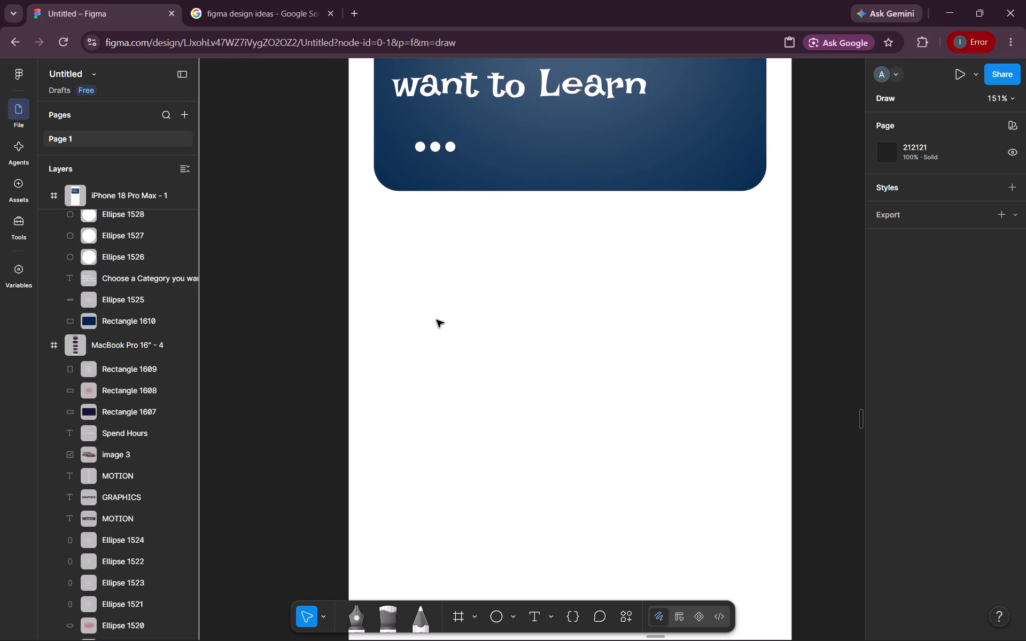
scroll(437, 320, "up", 4)
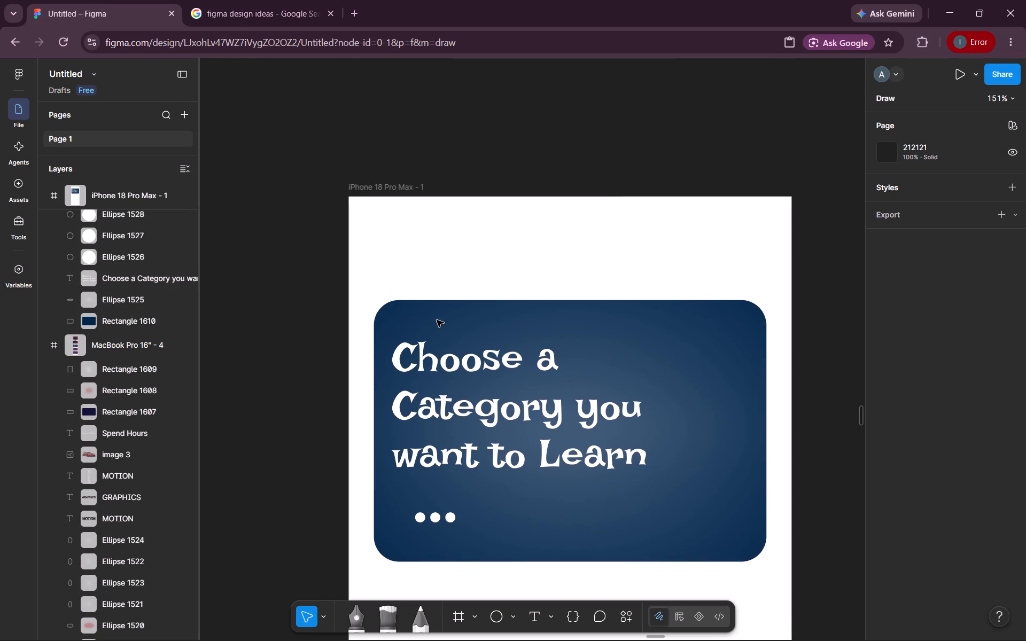
left_click(510, 614)
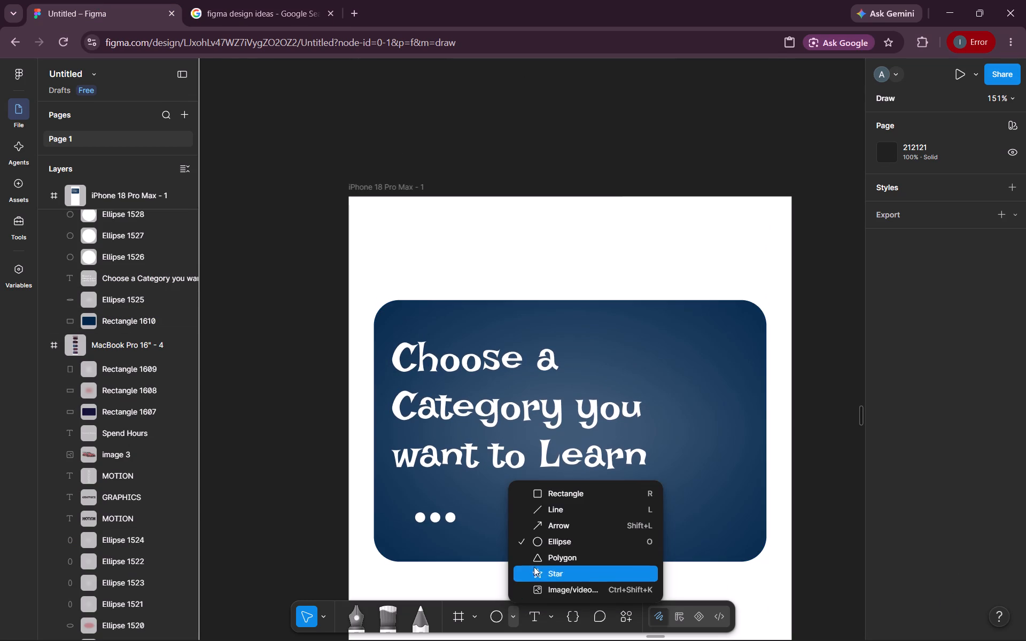
left_click(541, 495)
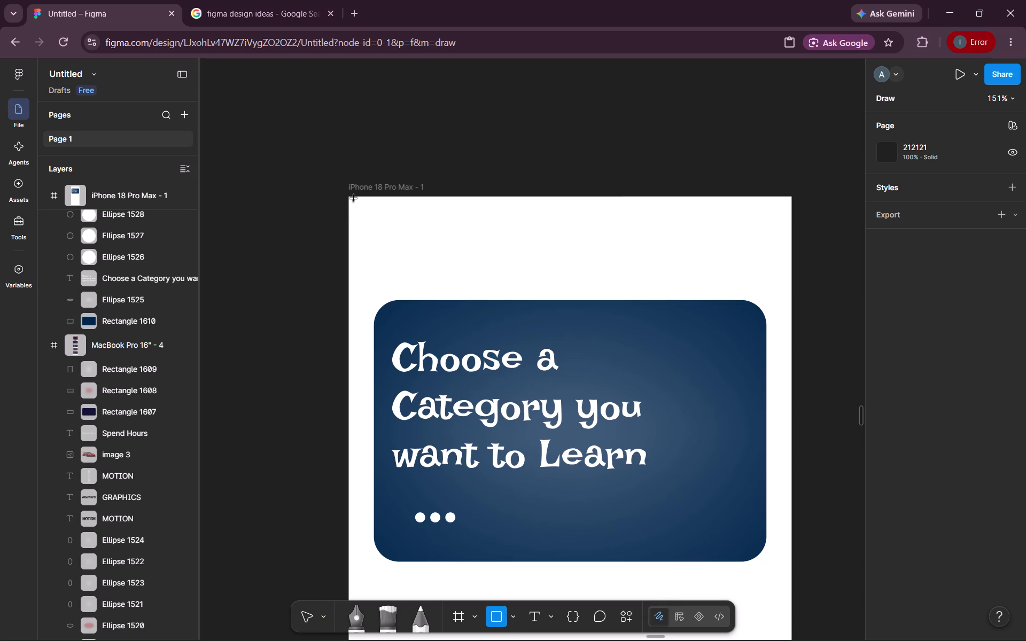
left_click_drag(353, 199, 578, 242)
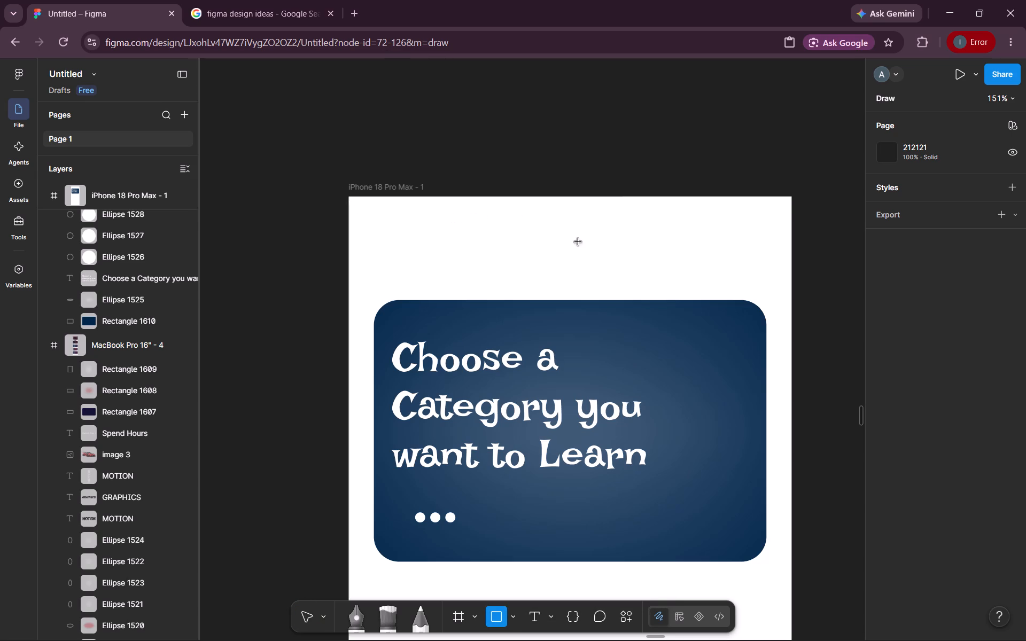
left_click_drag(578, 242, 791, 288)
left_click(348, 231)
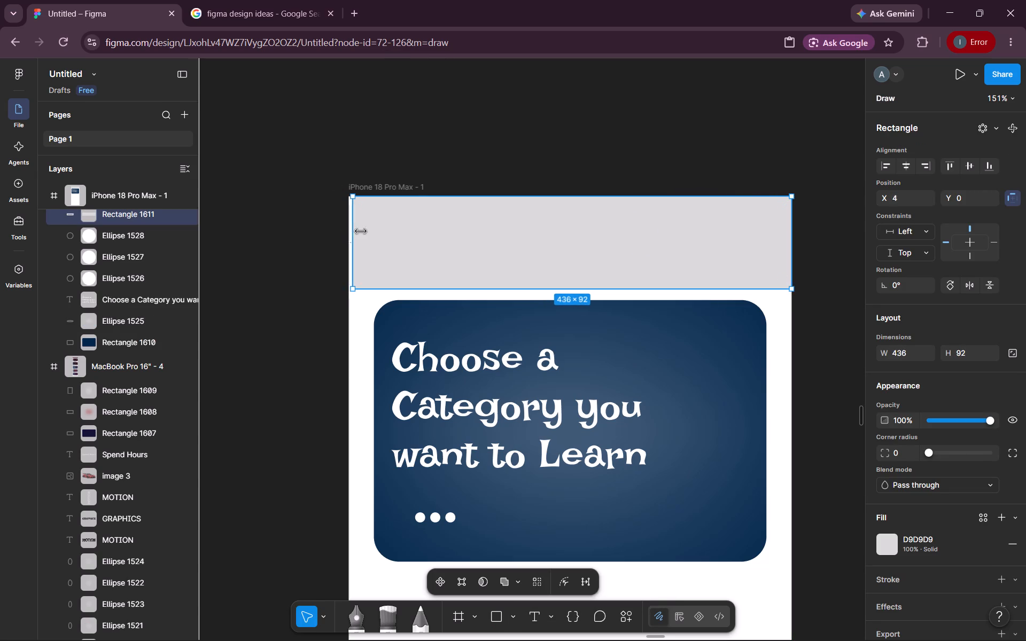
left_click(506, 200)
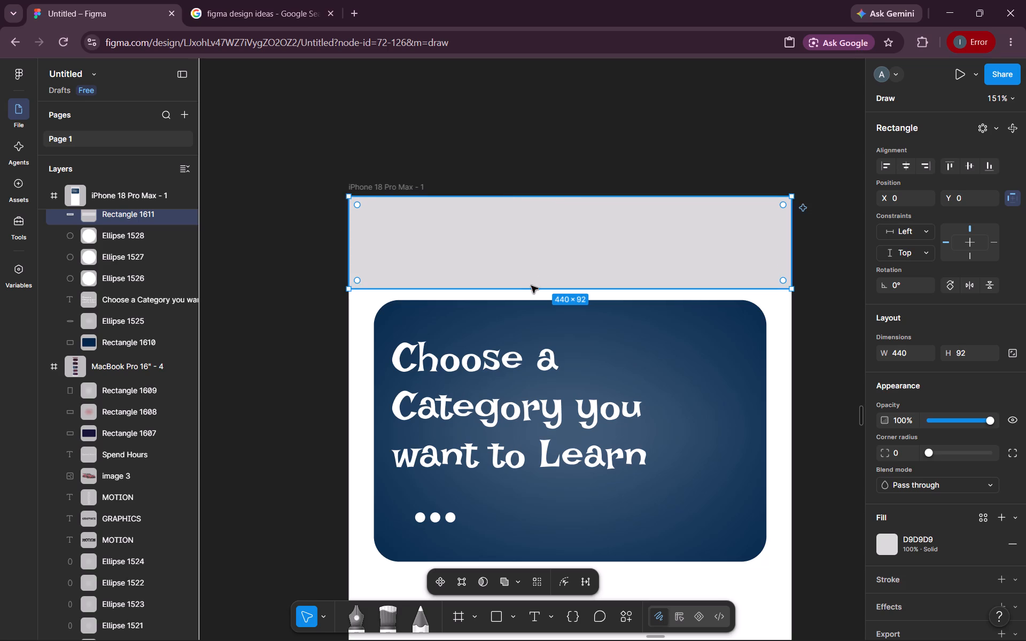
left_click_drag(532, 290, 535, 259)
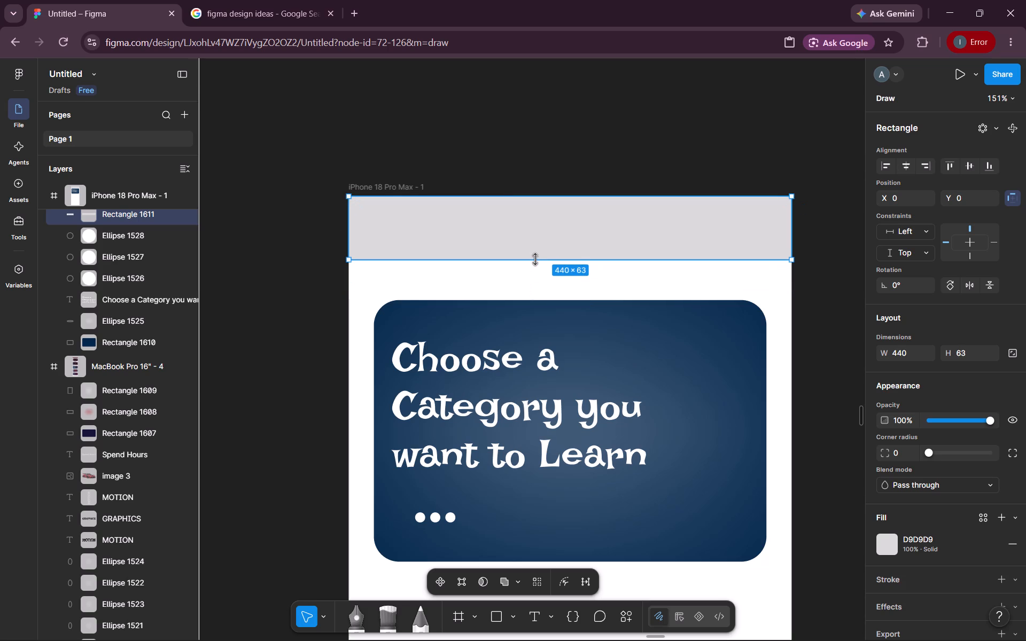
Change the header rectangle's fill to the dark navy page colour 01264A.
left_click(906, 542)
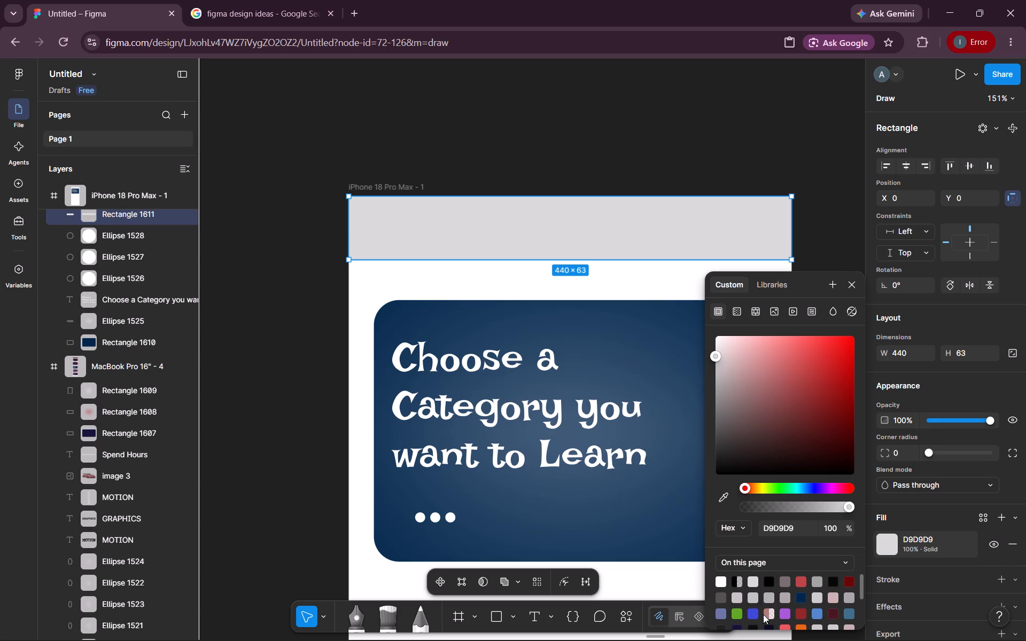
left_click(804, 600)
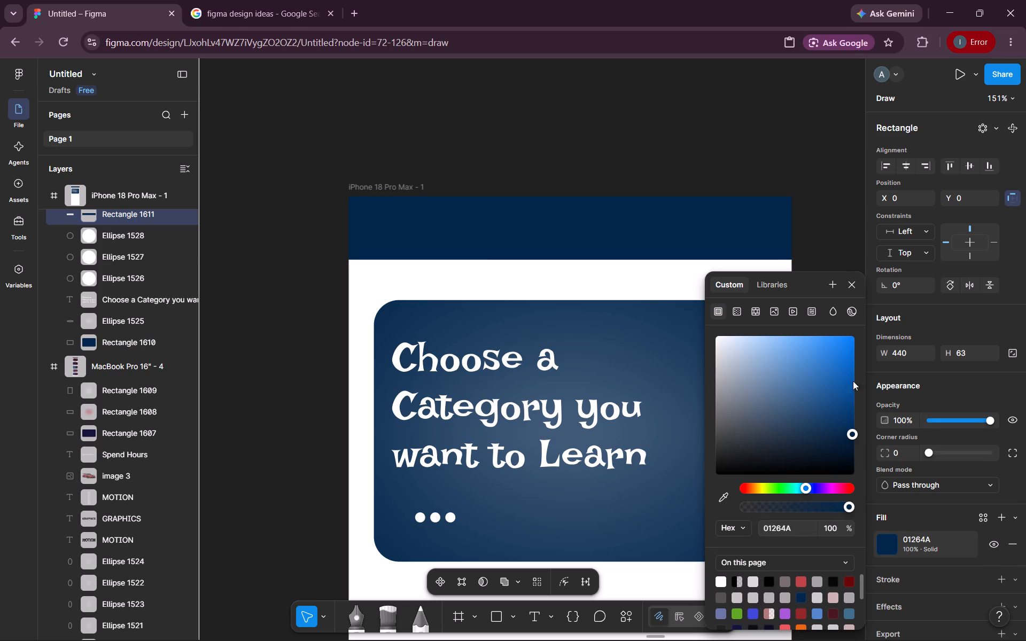
left_click(834, 251)
left_click(712, 246)
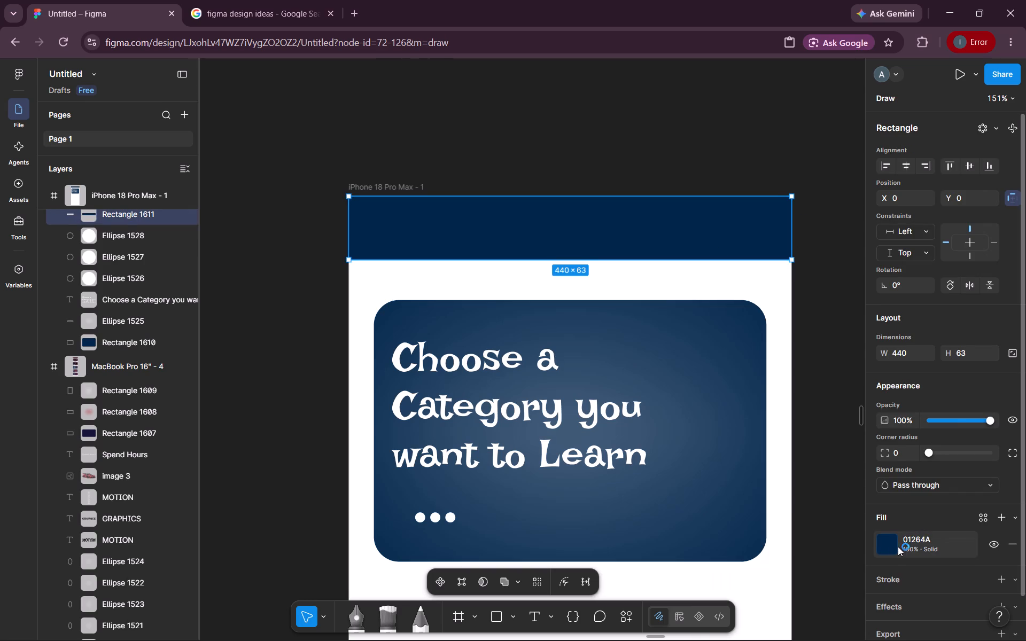
left_click(845, 544)
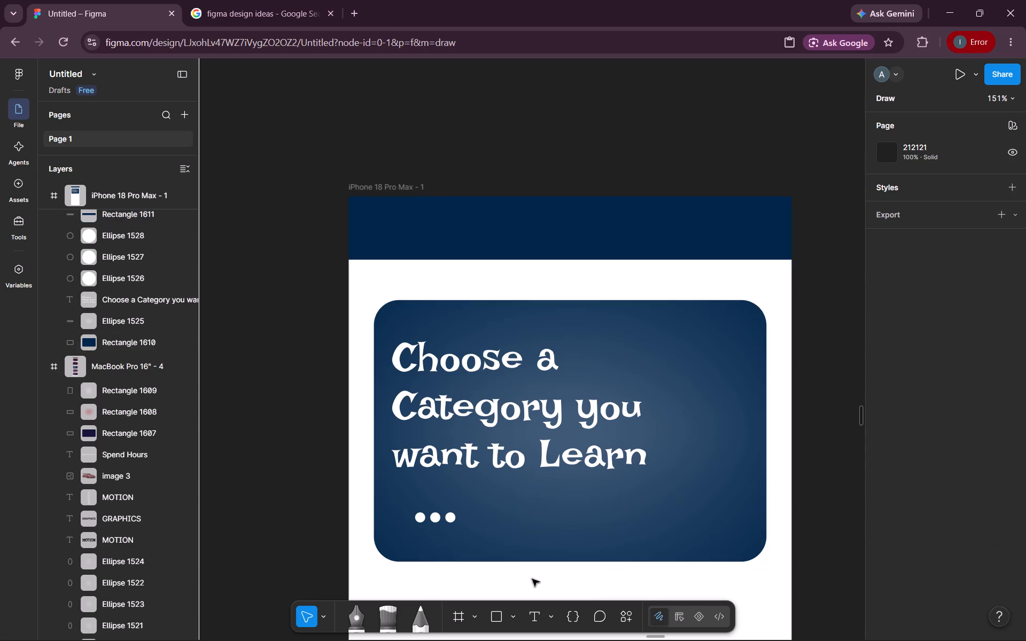
Draw a flat ellipse about 374 × 20 inside the navy header bar and centre it at about X 33, Y 22.
left_click(510, 616)
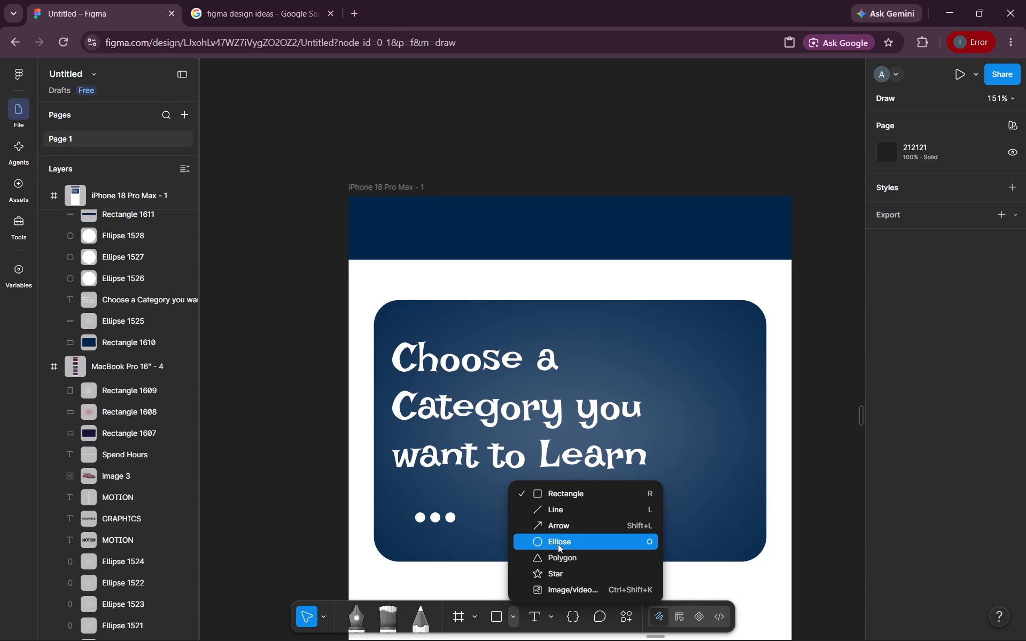
left_click(558, 544)
left_click_drag(390, 218, 749, 234)
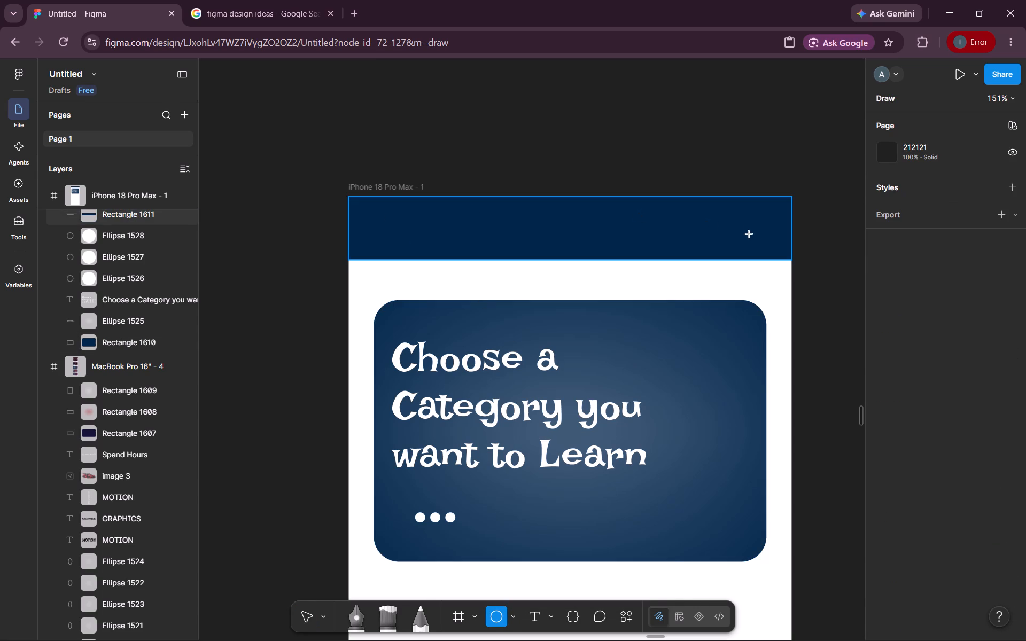
left_click_drag(749, 234, 768, 238)
left_click_drag(598, 231, 595, 230)
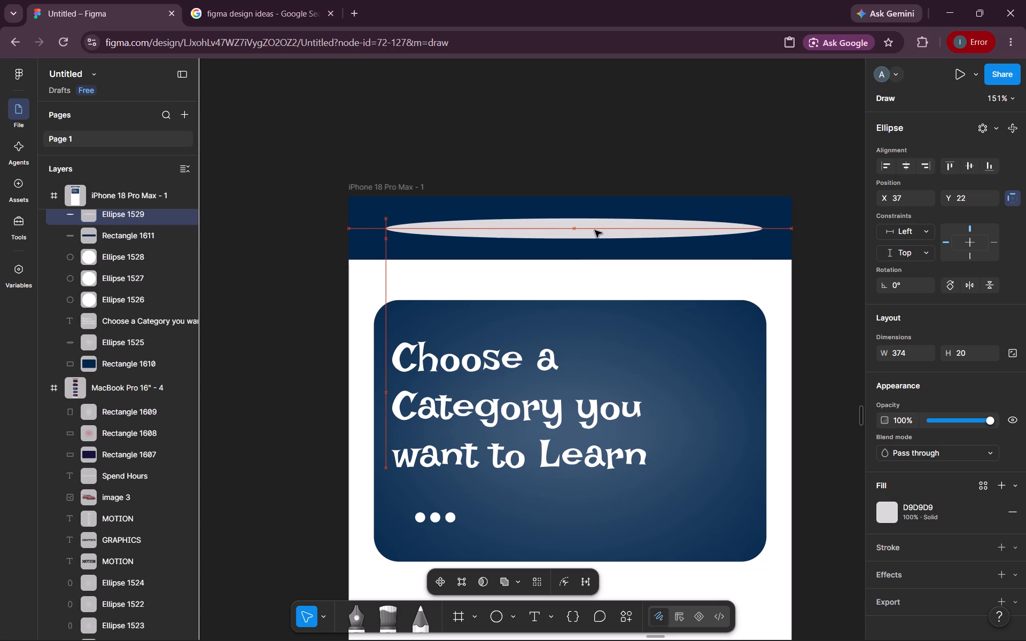
left_click_drag(595, 230, 591, 230)
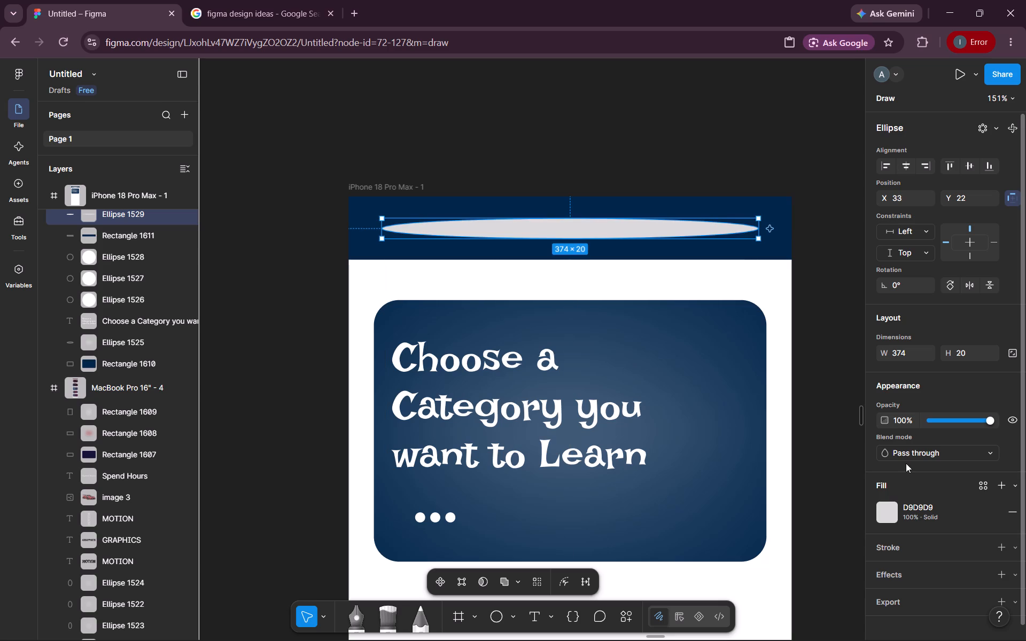
Change the header ellipse's fill to the red page colour BC4446.
left_click(893, 511)
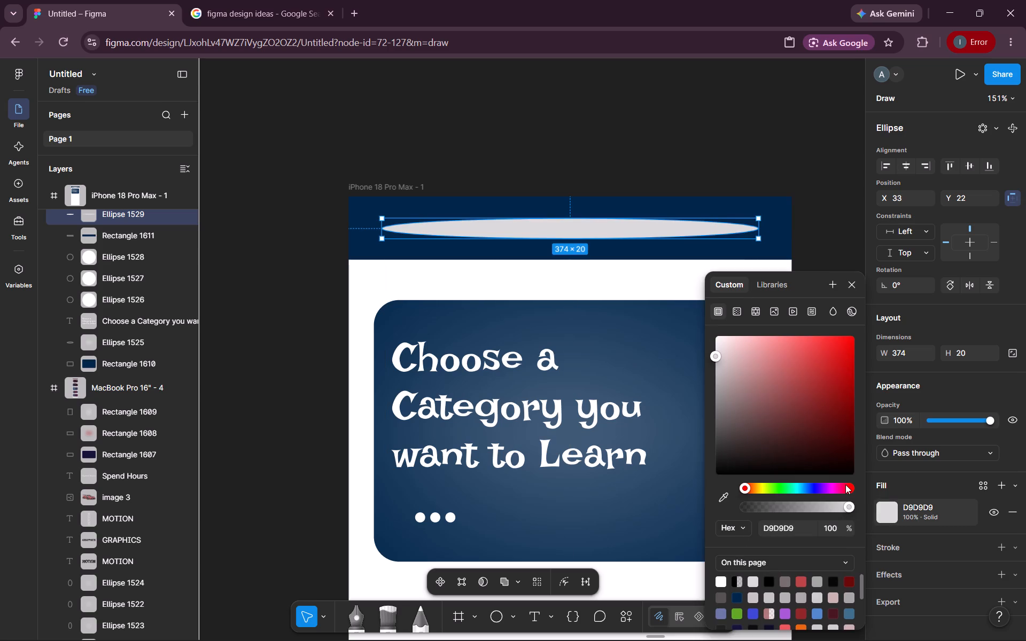
left_click(802, 580)
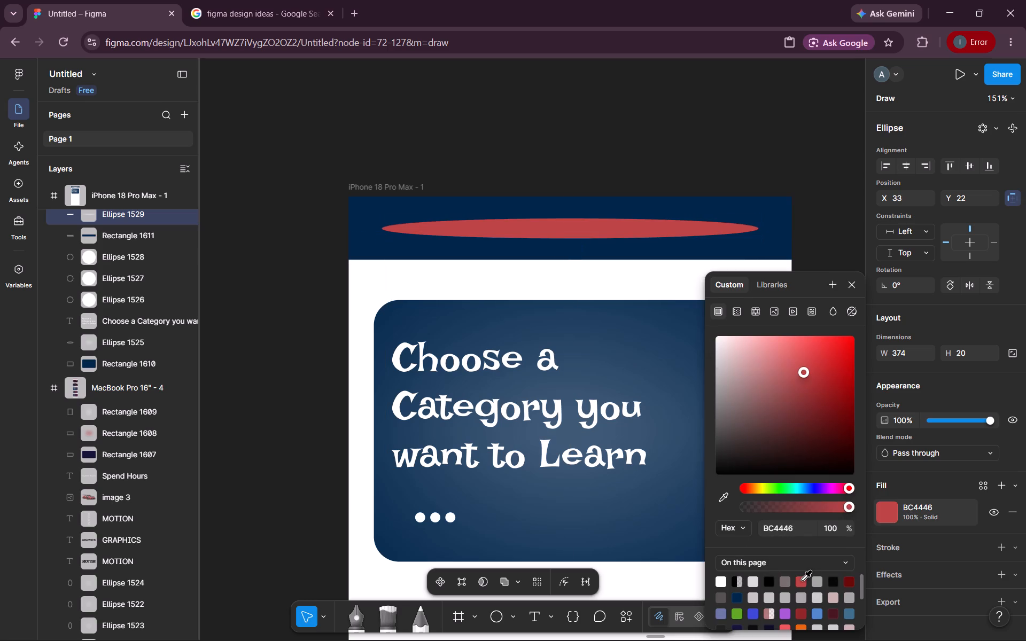
Add a uniform layer blur effect of 30 to the red header ellipse.
left_click(920, 573)
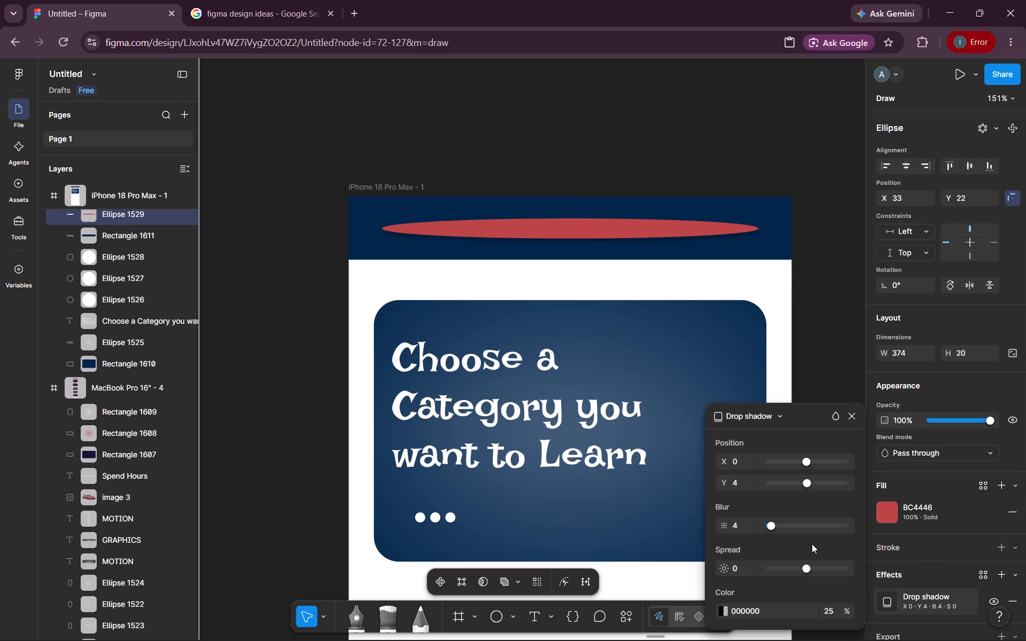
left_click(757, 417)
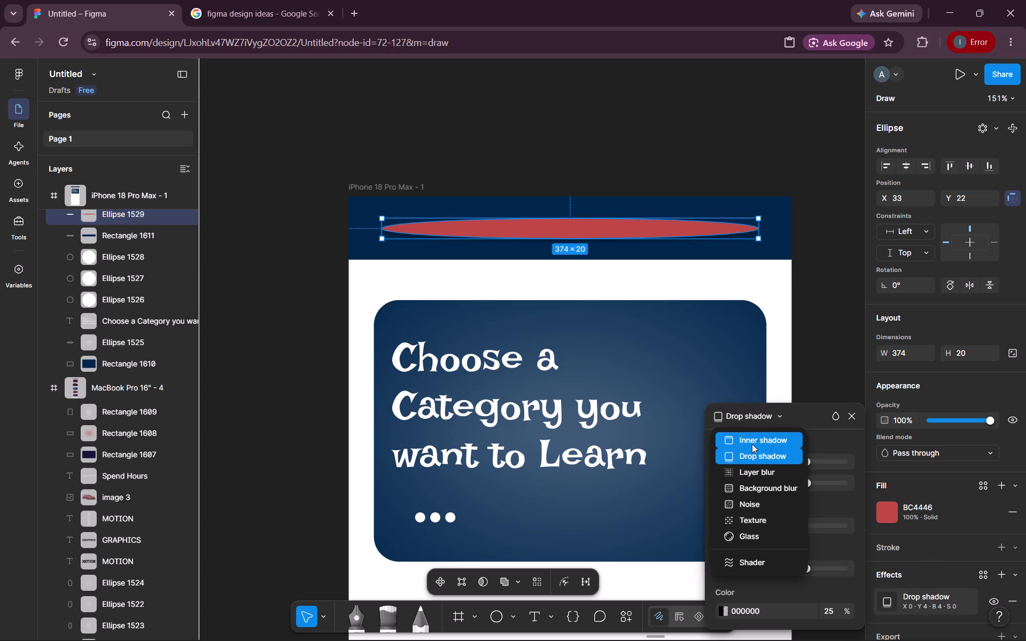
left_click(752, 464)
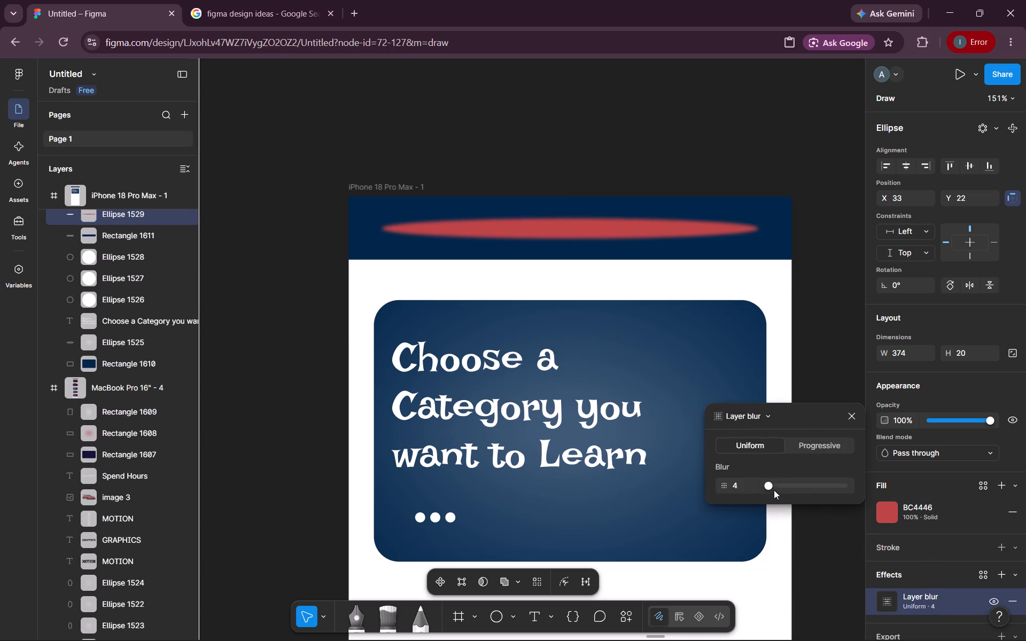
left_click(770, 486)
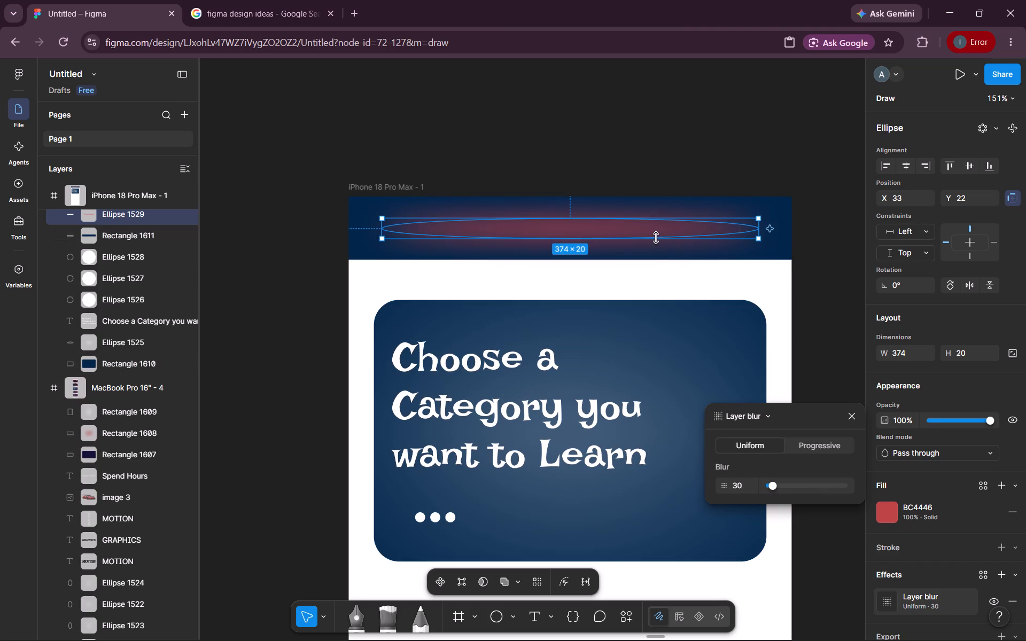
Enlarge the blurred ellipse to about 440 × 31 and position it across the full header width at X 0, Y 16.
left_click_drag(656, 238, 655, 249)
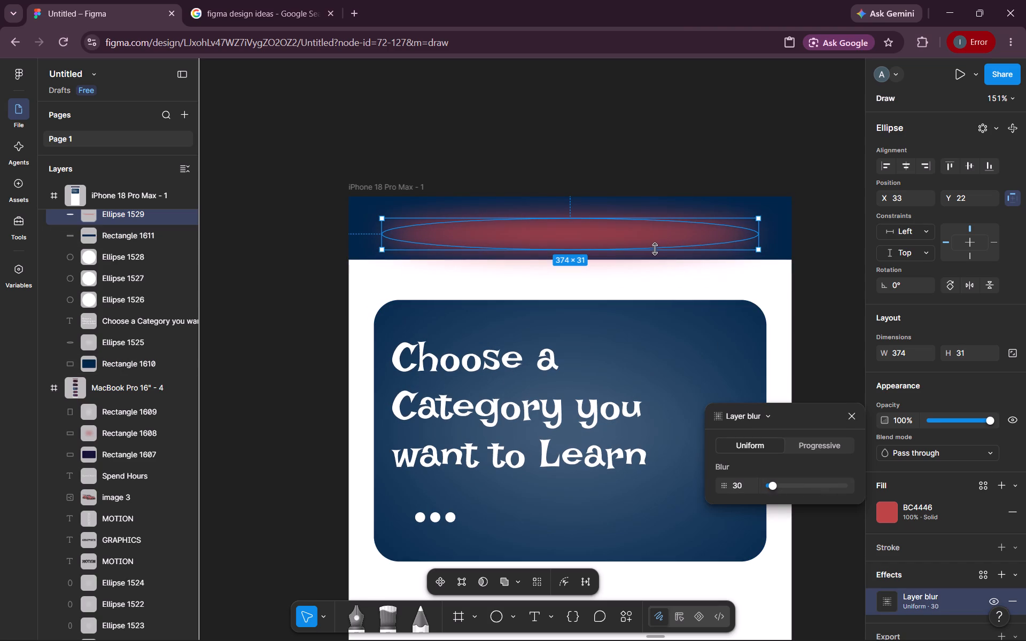
left_click_drag(605, 228, 604, 221)
left_click_drag(756, 230, 788, 231)
left_click_drag(384, 229, 350, 227)
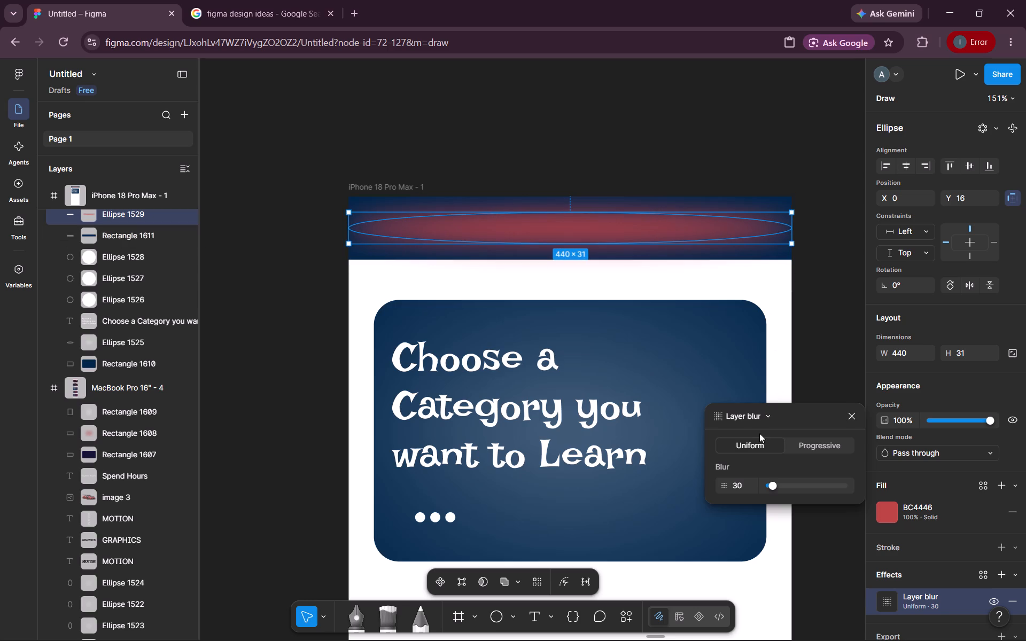
Increase the header ellipse's layer blur to 61 and deselect it.
left_click_drag(770, 484, 774, 481)
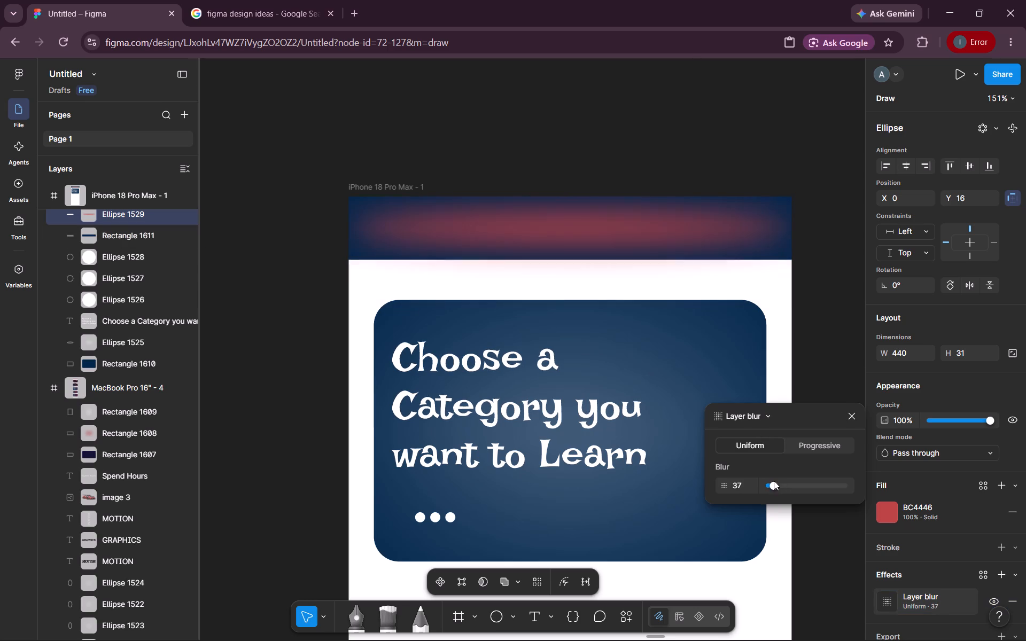
left_click_drag(774, 481, 778, 481)
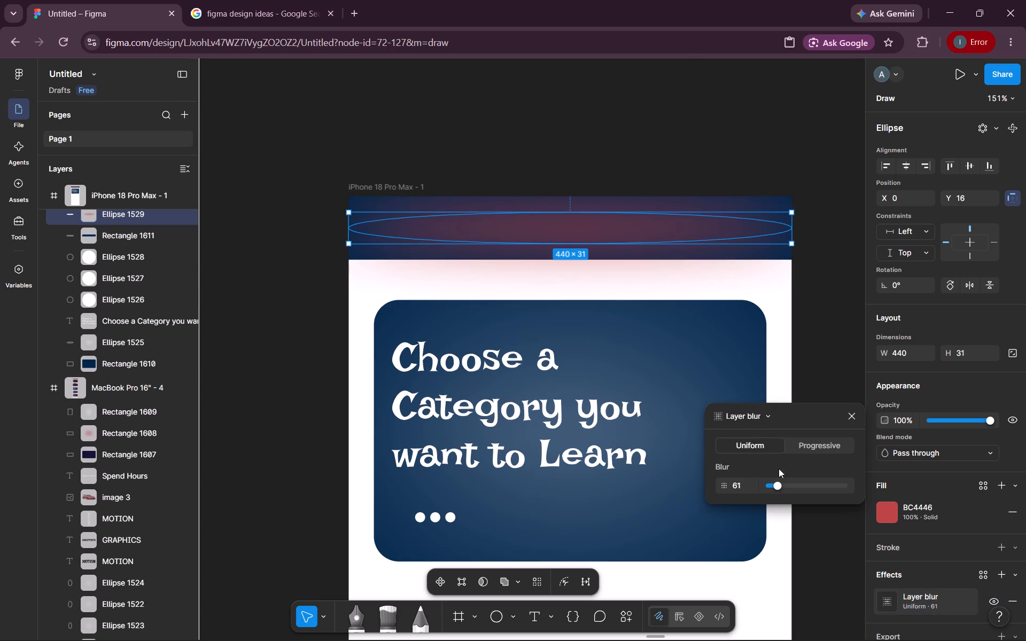
left_click(822, 323)
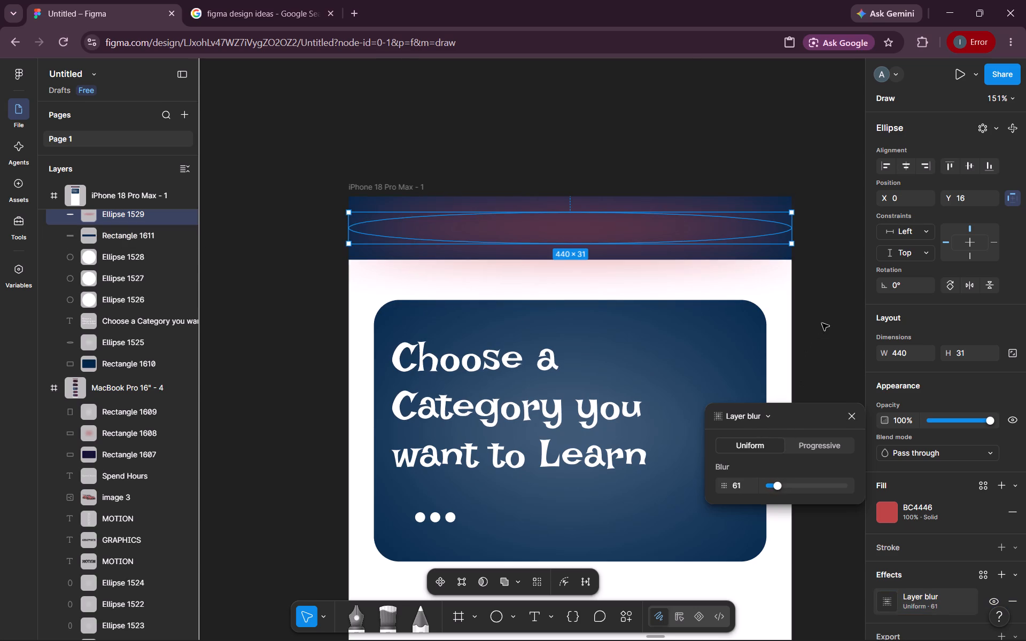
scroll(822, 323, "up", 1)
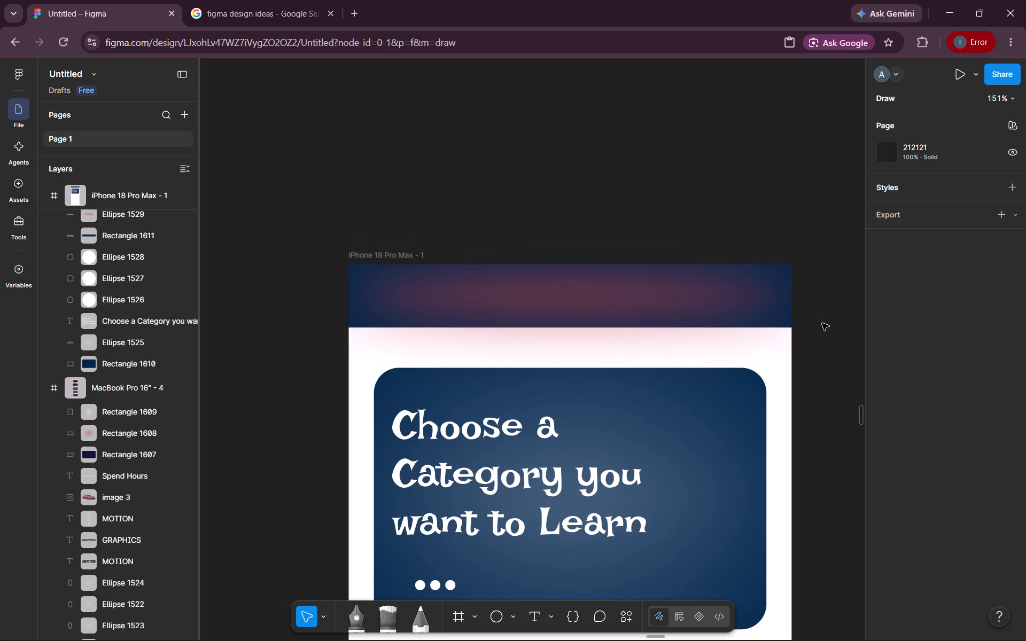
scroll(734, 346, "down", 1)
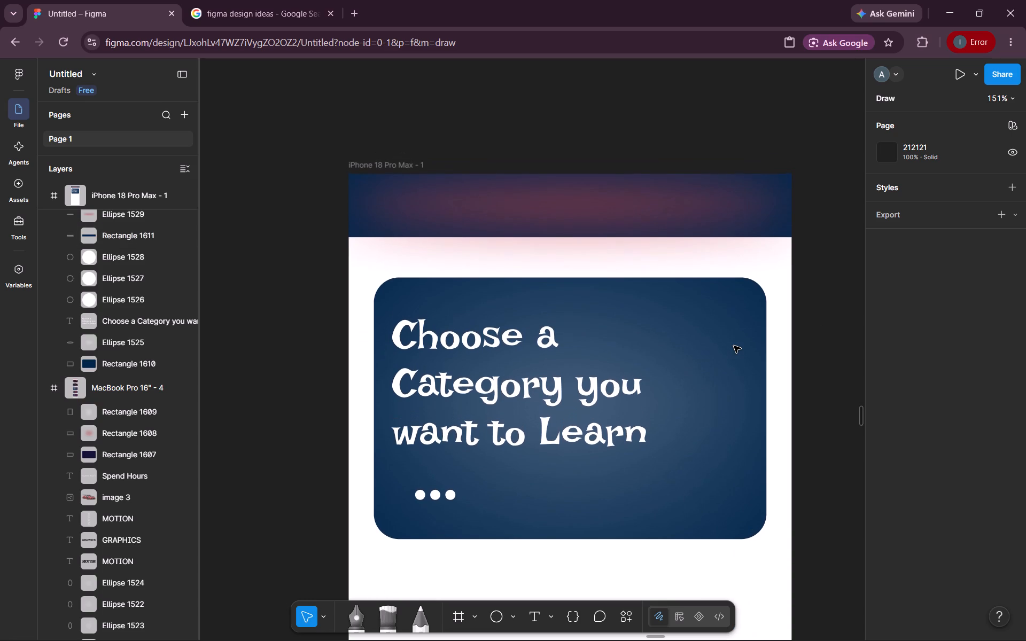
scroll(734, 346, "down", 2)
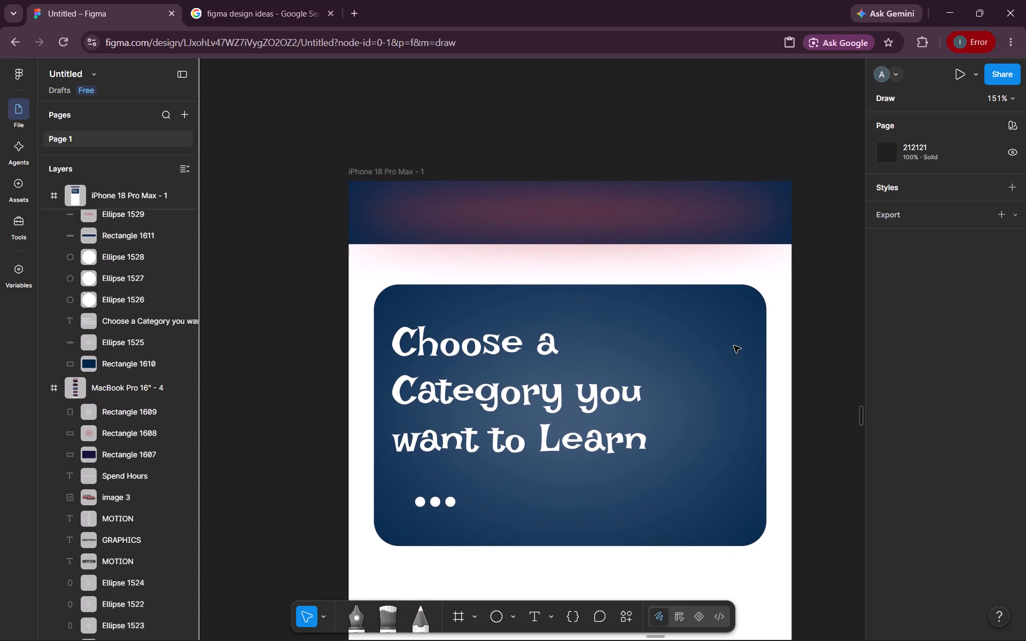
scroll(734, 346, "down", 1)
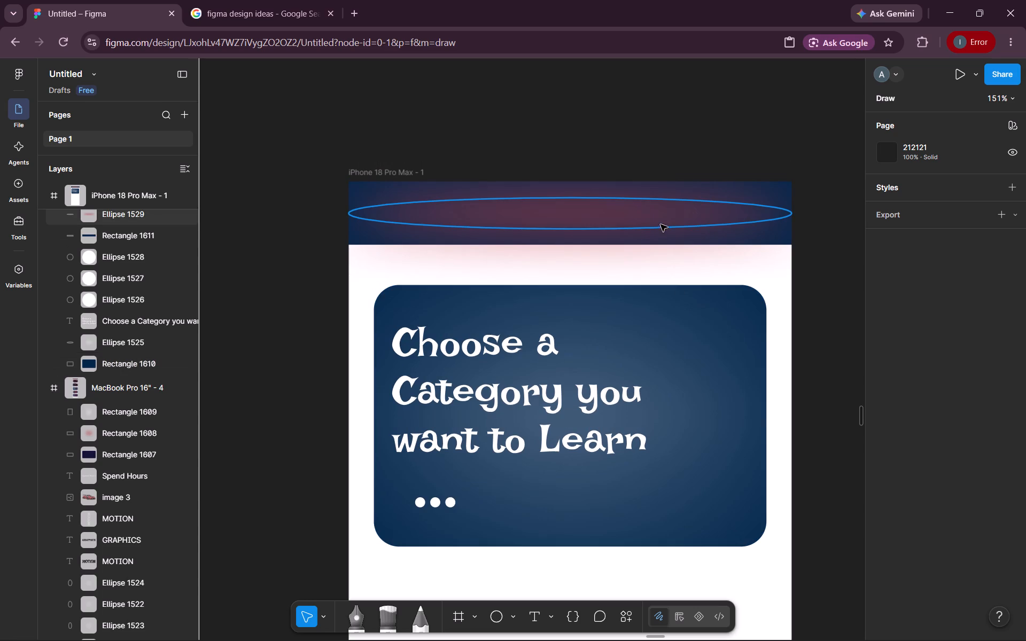
Review the header glow and the category card across the whole phone frame.
left_click(831, 282)
scroll(831, 282, "up", 1)
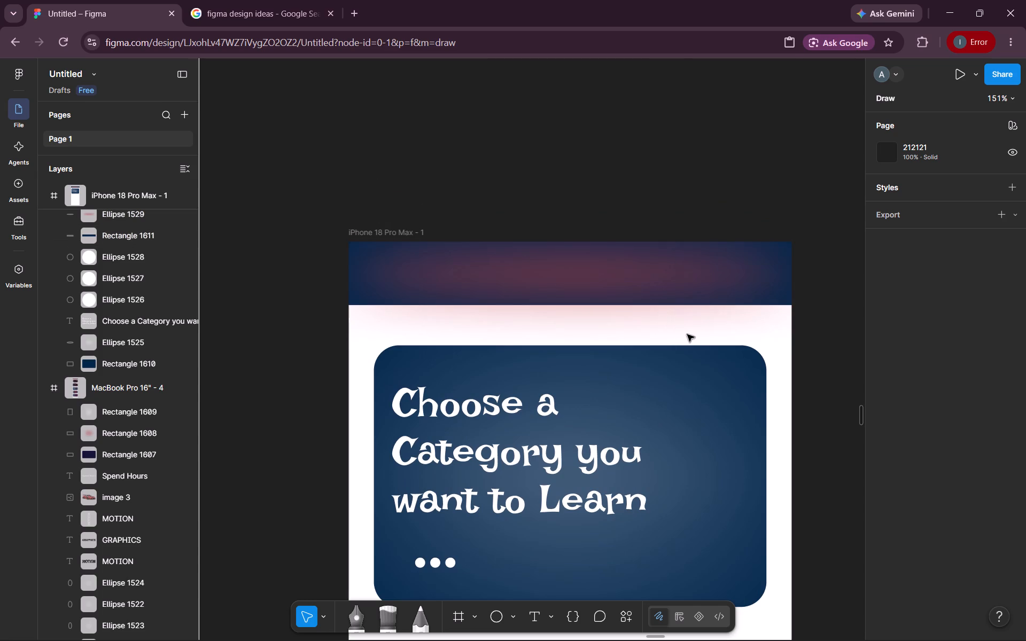
scroll(690, 333, "down", 3)
scroll(690, 333, "up", 1)
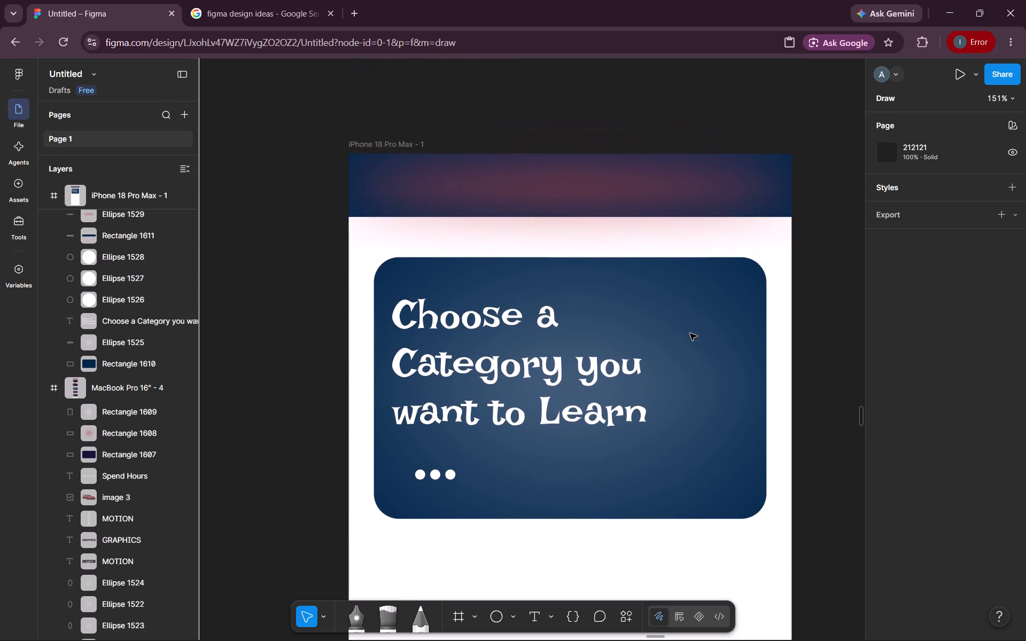
scroll(690, 333, "up", 1)
scroll(690, 333, "down", 2)
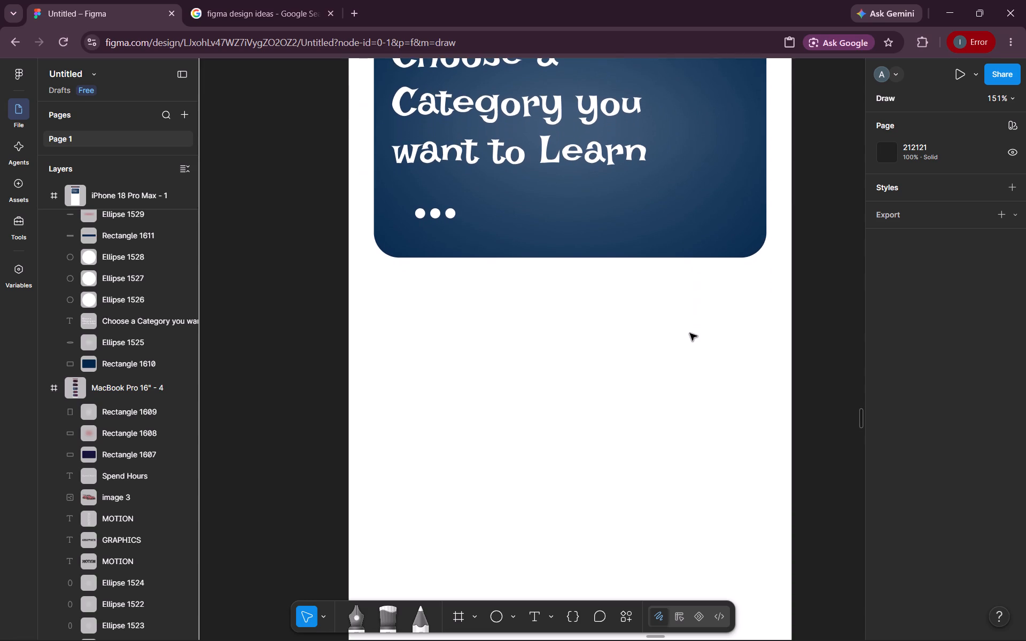
scroll(690, 333, "down", 2)
scroll(690, 333, "up", 1)
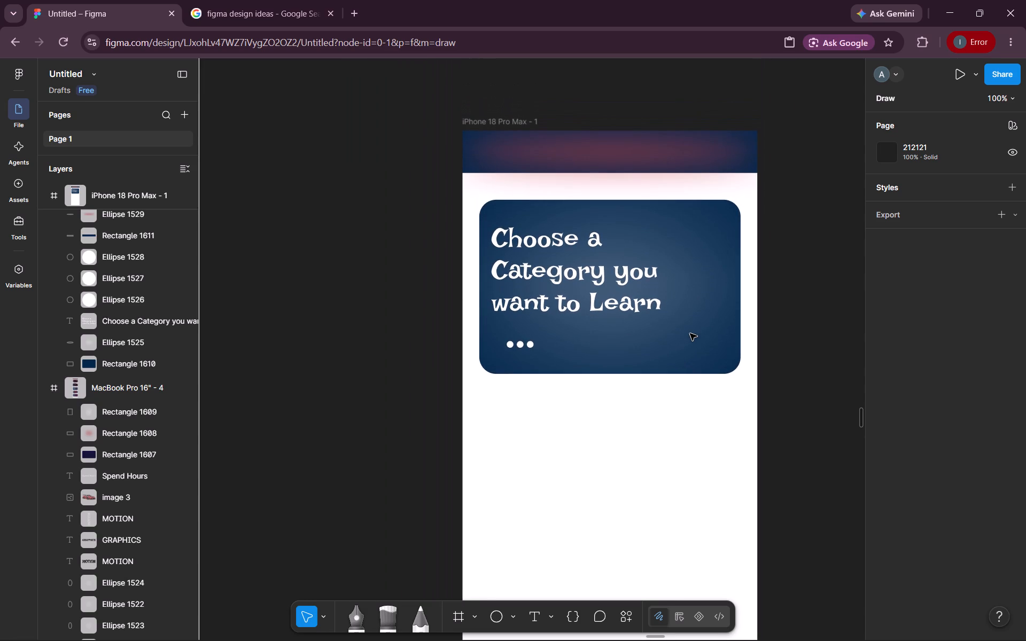
scroll(690, 333, "up", 1)
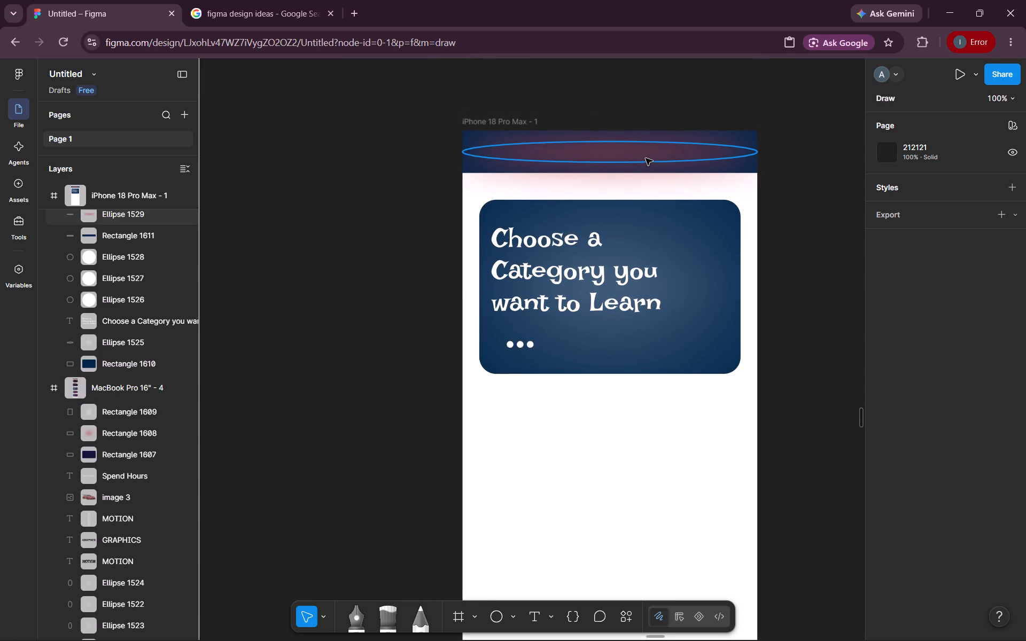
Resize the red header ellipse to about 440 × 37 and move it to X 0, Y 13.
left_click(646, 158)
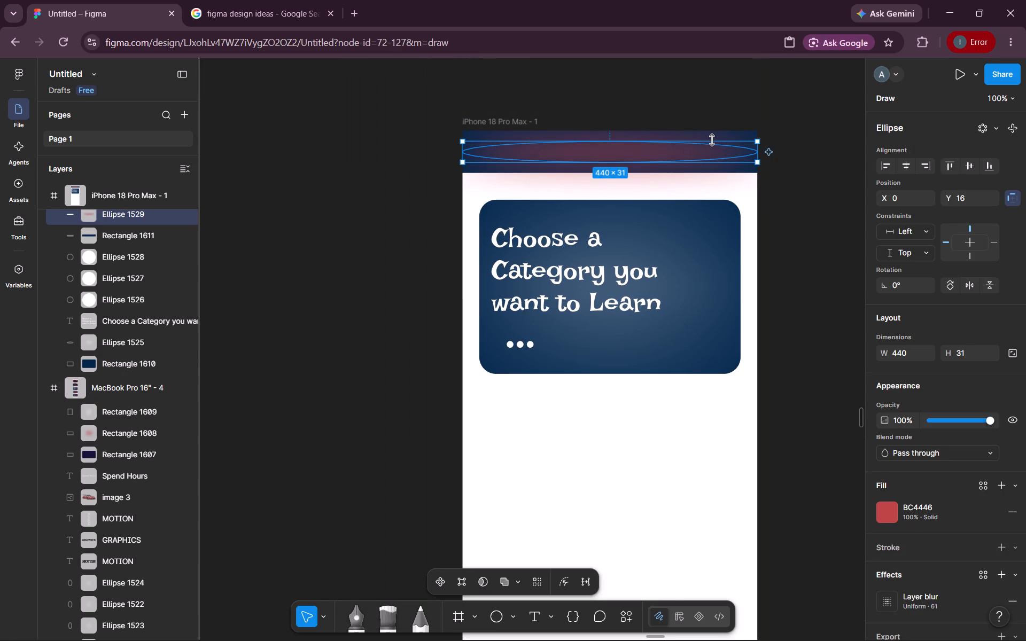
left_click(712, 140)
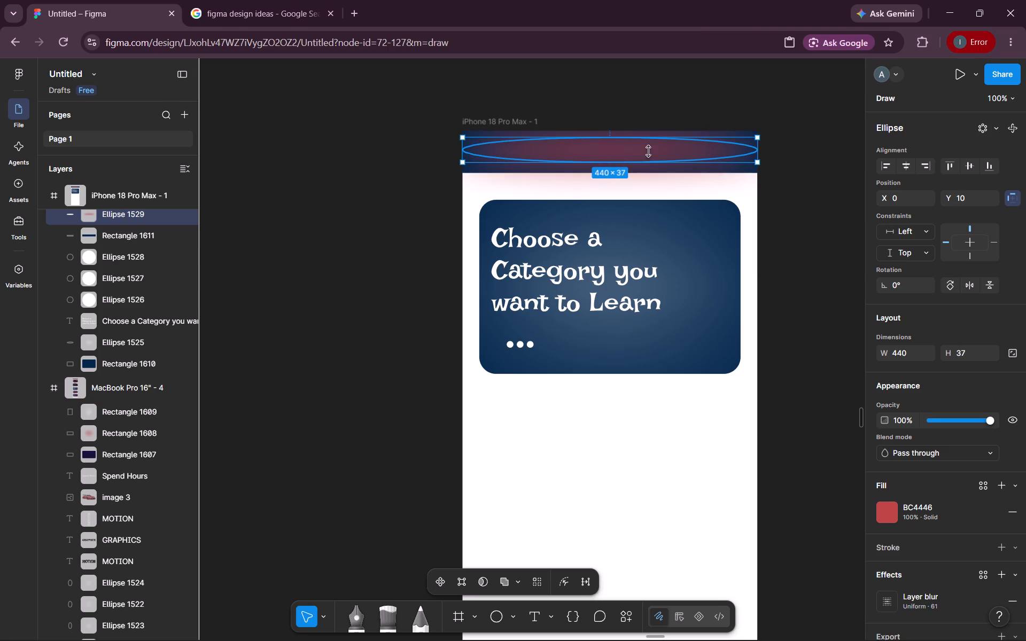
left_click_drag(642, 152, 642, 157)
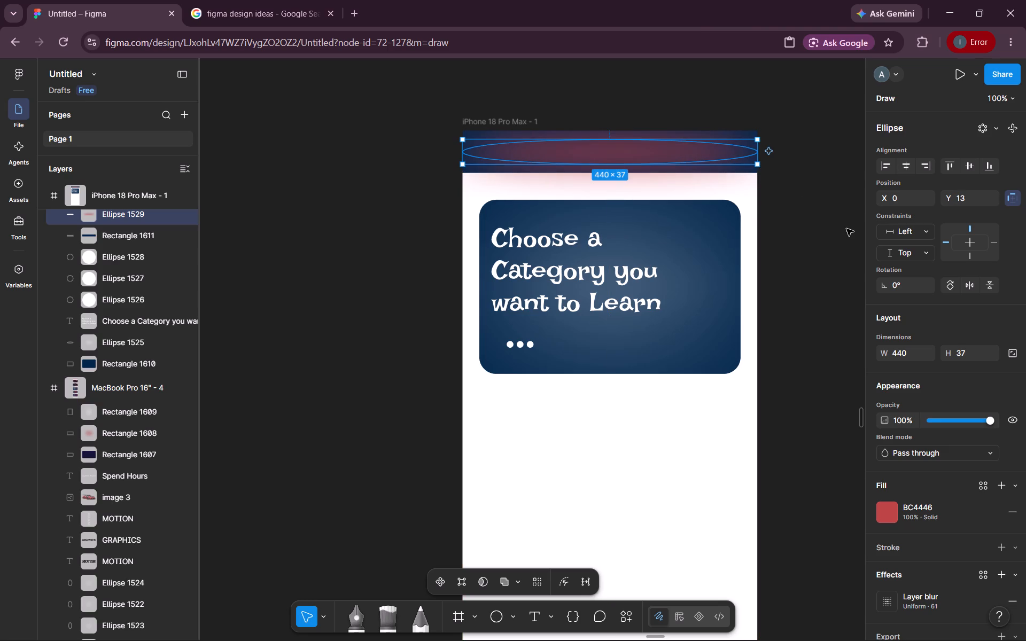
left_click(846, 229)
Draw a rectangle below the category card, about 390 × 220 at X 25, Y 434, aligned with the card's side edges.
scroll(846, 229, "down", 2)
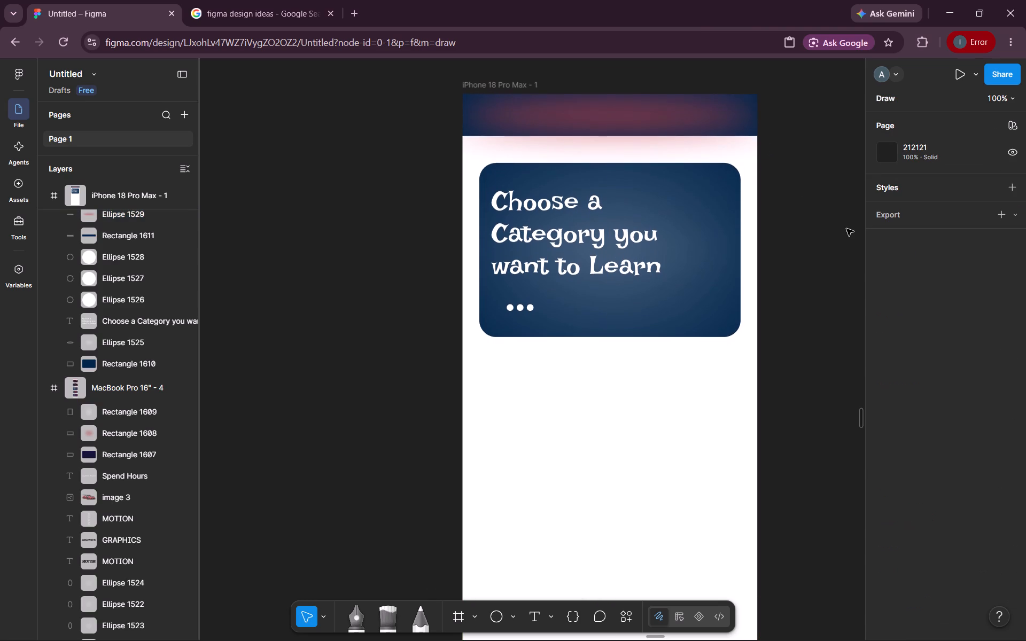
scroll(846, 229, "down", 1)
left_click(515, 615)
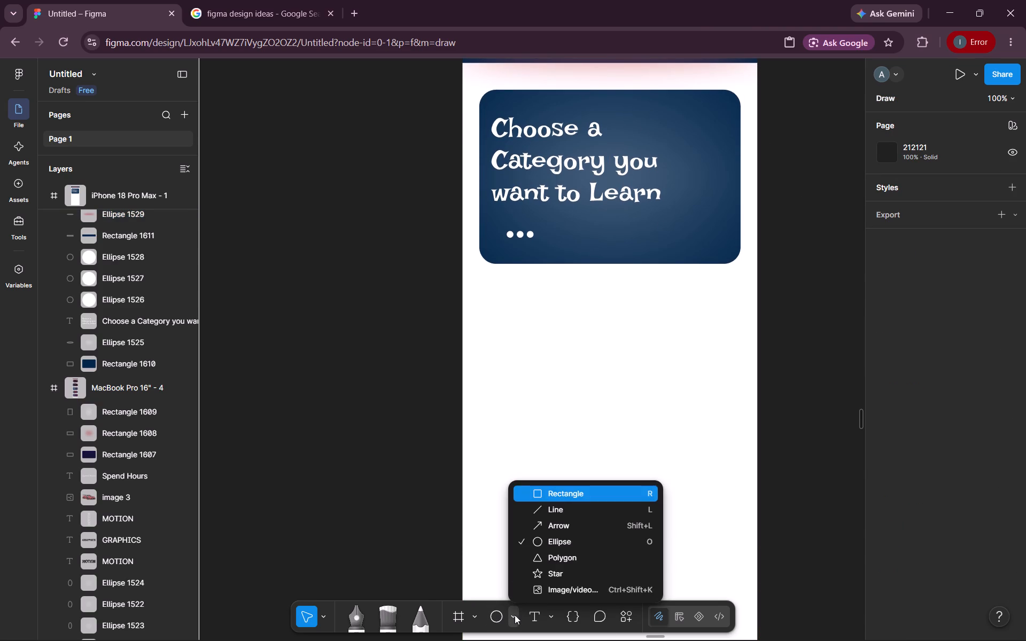
left_click(564, 495)
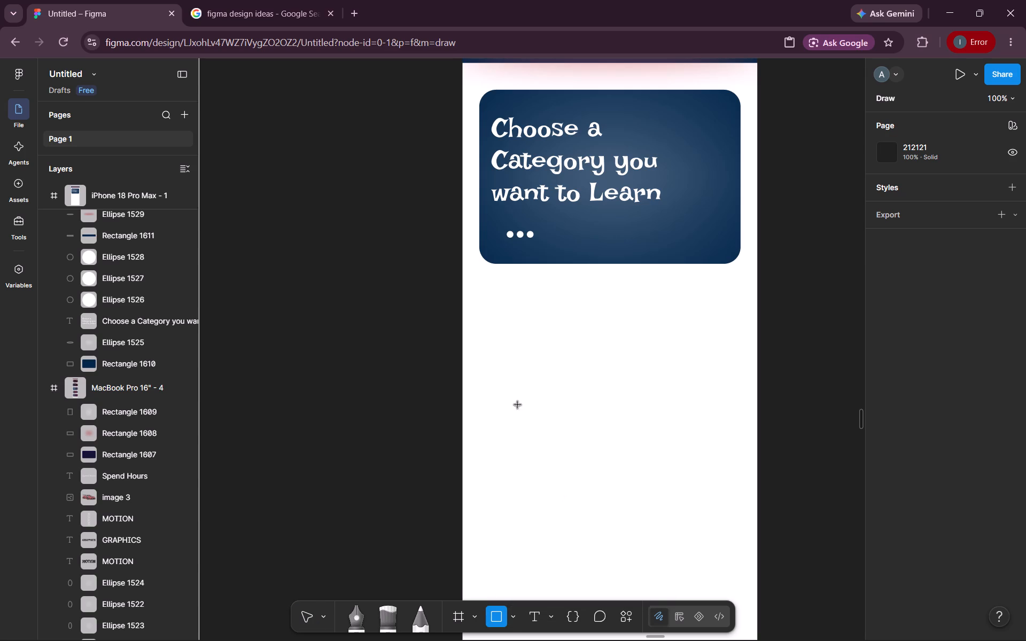
left_click_drag(494, 311, 750, 443)
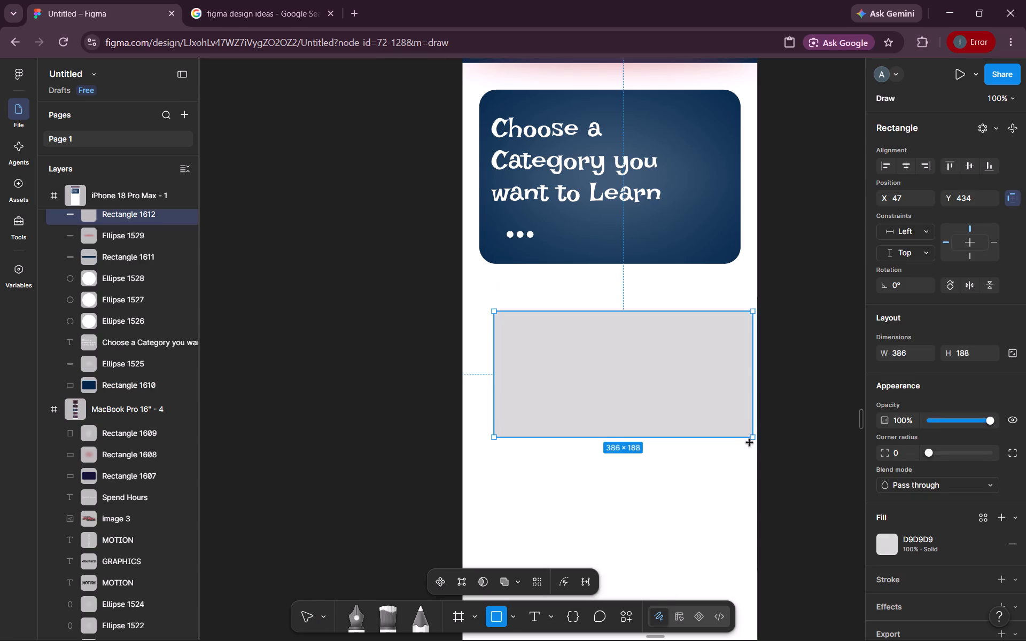
left_click_drag(750, 443, 737, 458)
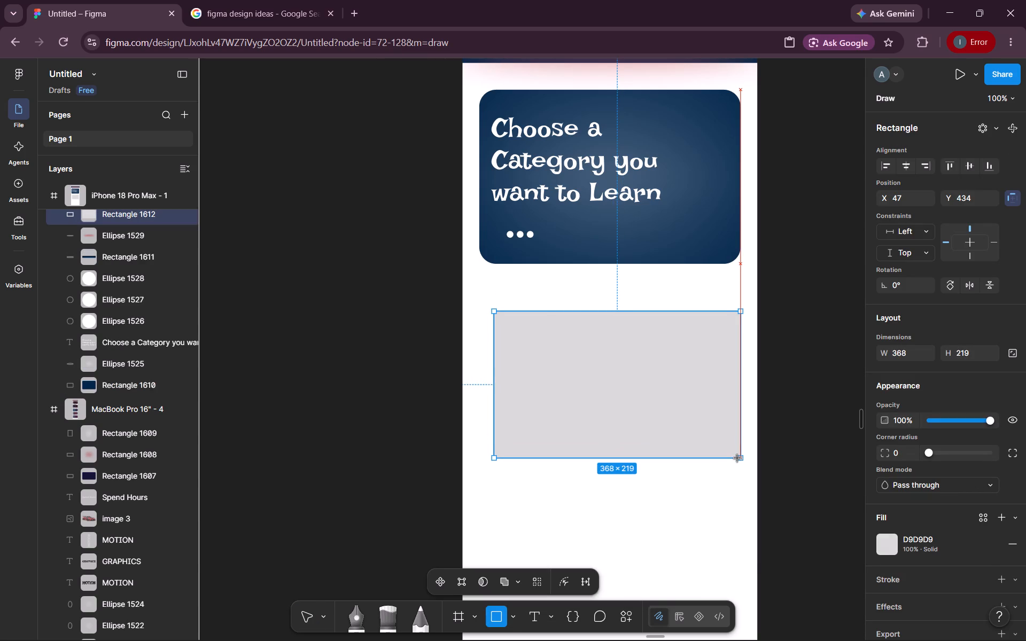
left_click_drag(737, 458, 737, 459)
left_click(736, 388)
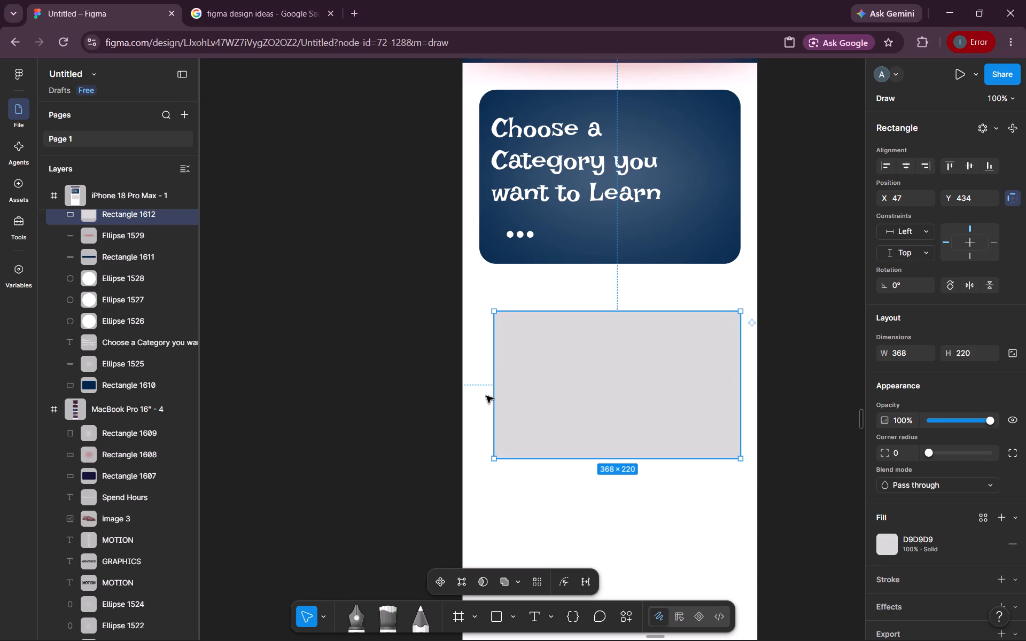
left_click_drag(493, 395, 486, 393)
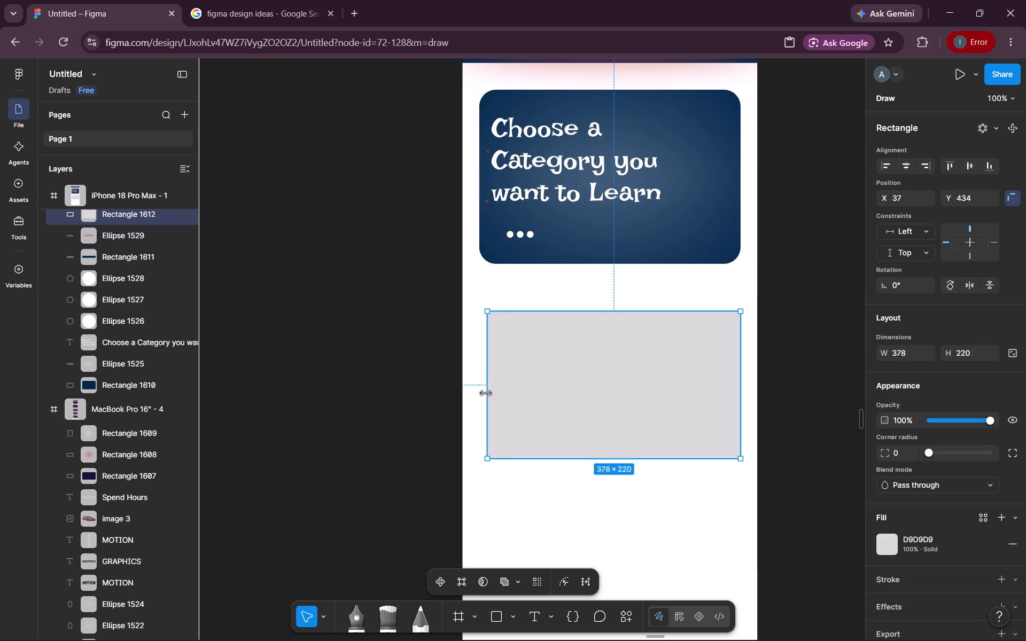
left_click_drag(486, 393, 482, 392)
left_click(482, 392)
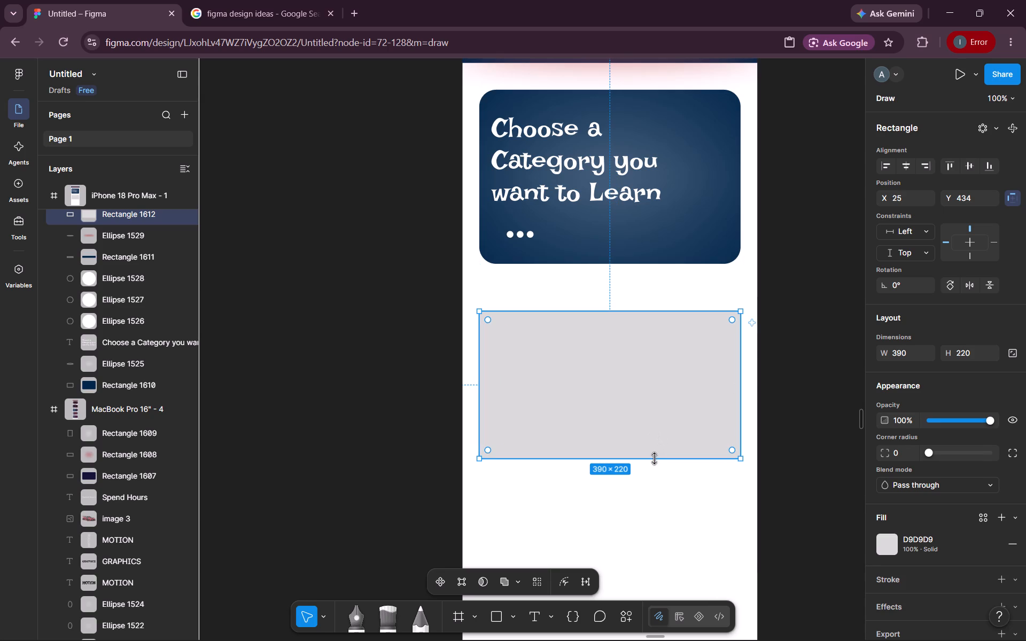
Extend the new rectangle down the frame and lower its top edge to Y 454, making it about 390 × 408.
left_click_drag(654, 459, 650, 640)
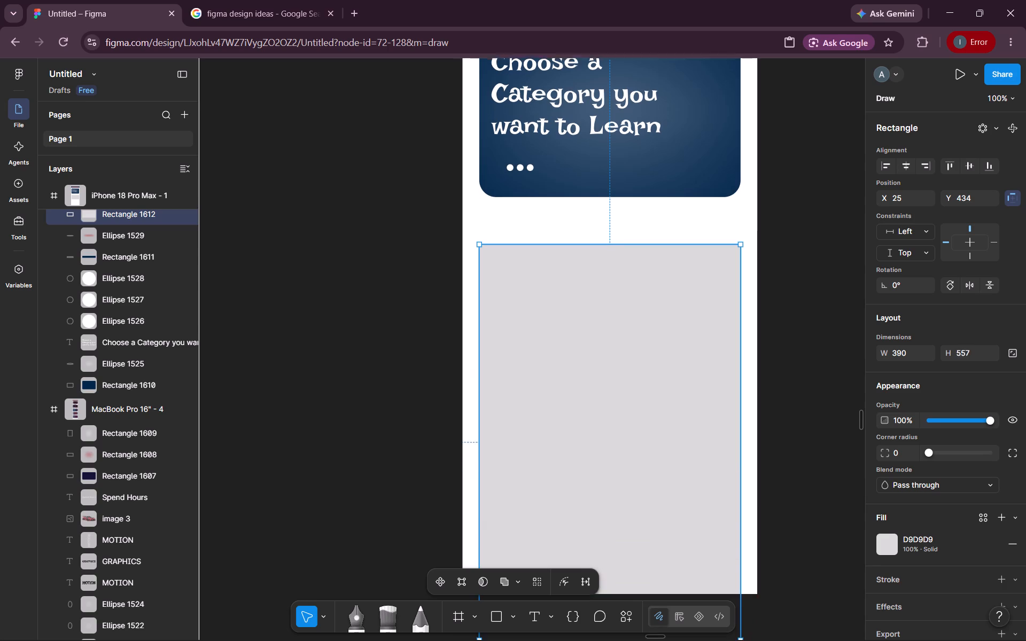
left_click_drag(650, 640, 624, 482)
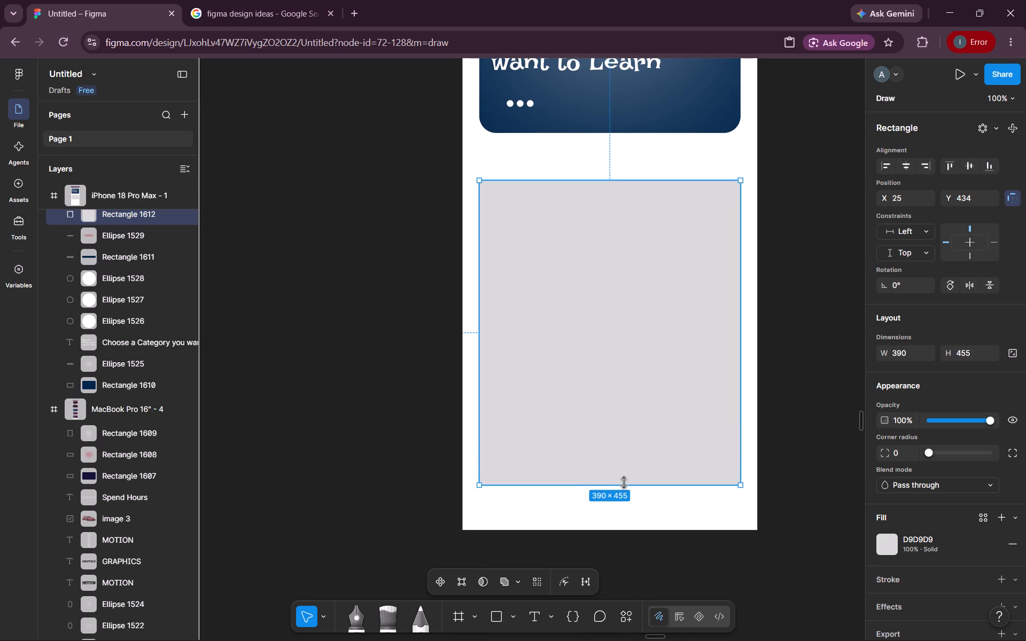
left_click_drag(624, 482, 622, 467)
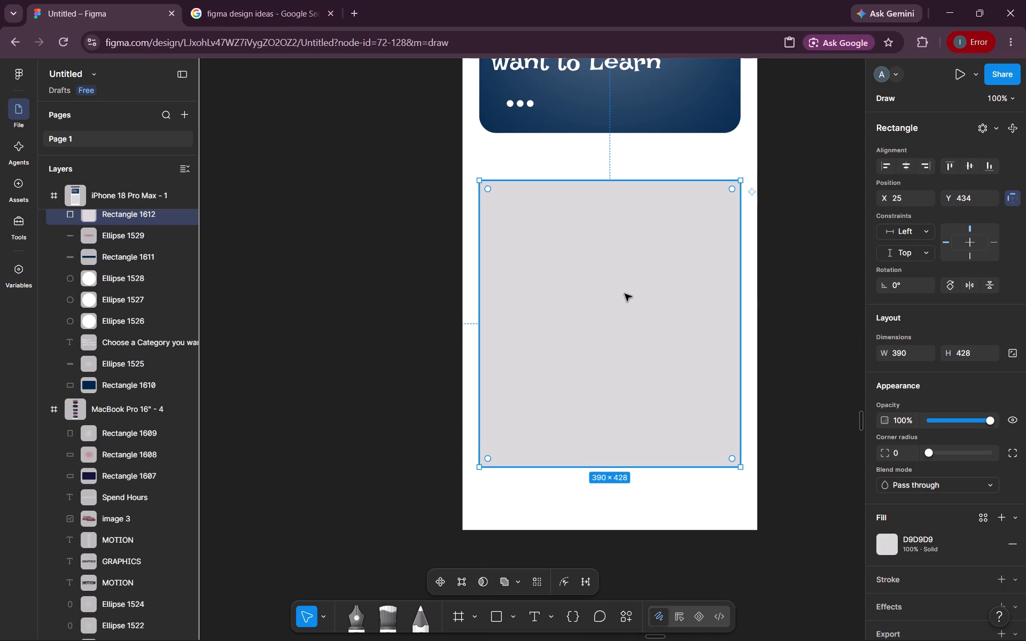
scroll(625, 294, "up", 2)
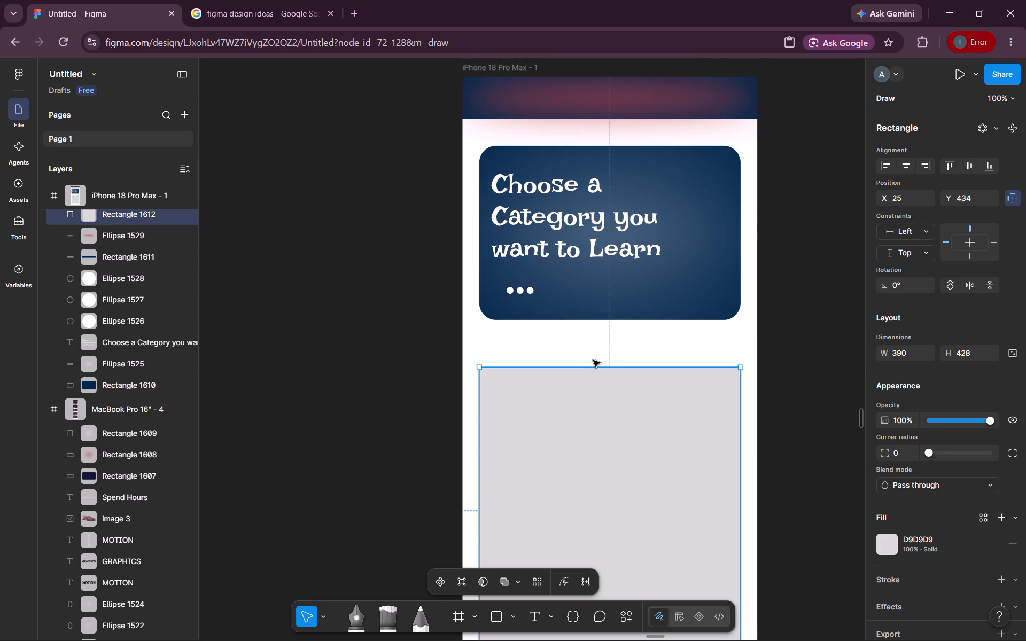
left_click(593, 360)
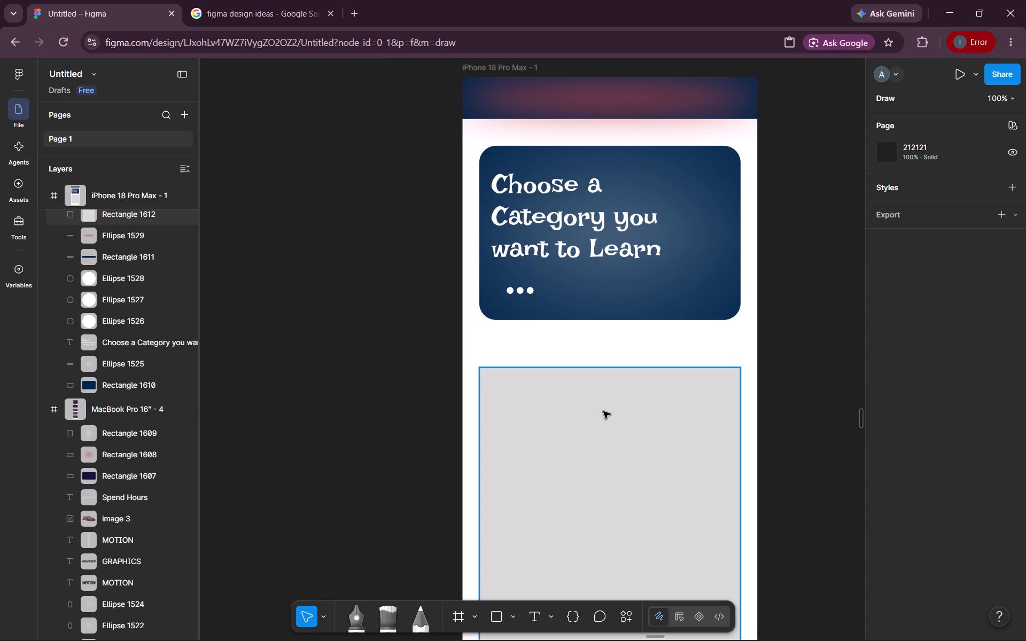
left_click(603, 411)
left_click_drag(597, 368, 597, 380)
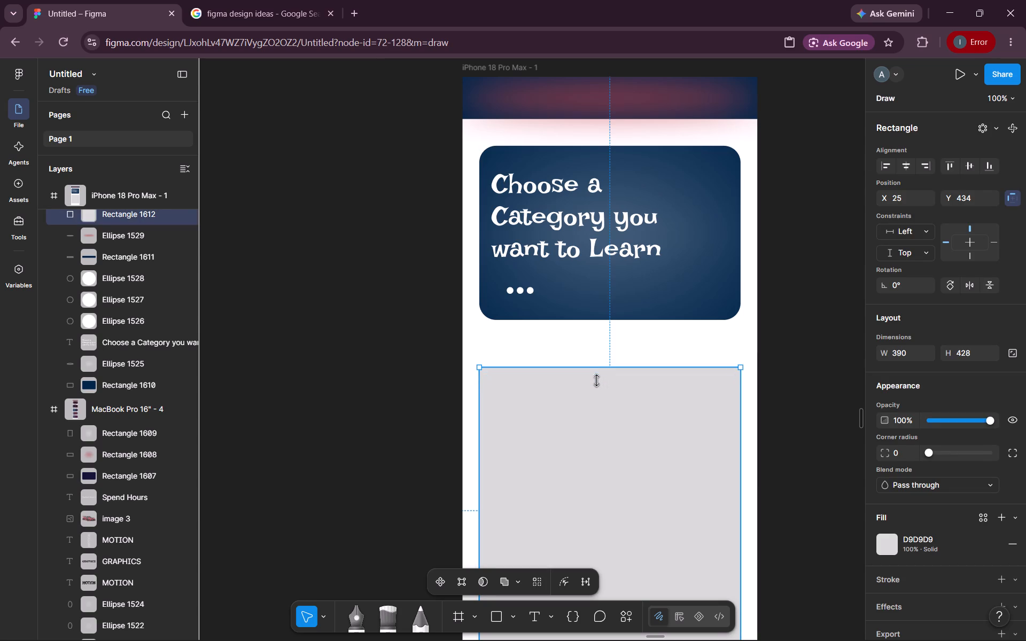
left_click_drag(597, 380, 598, 381)
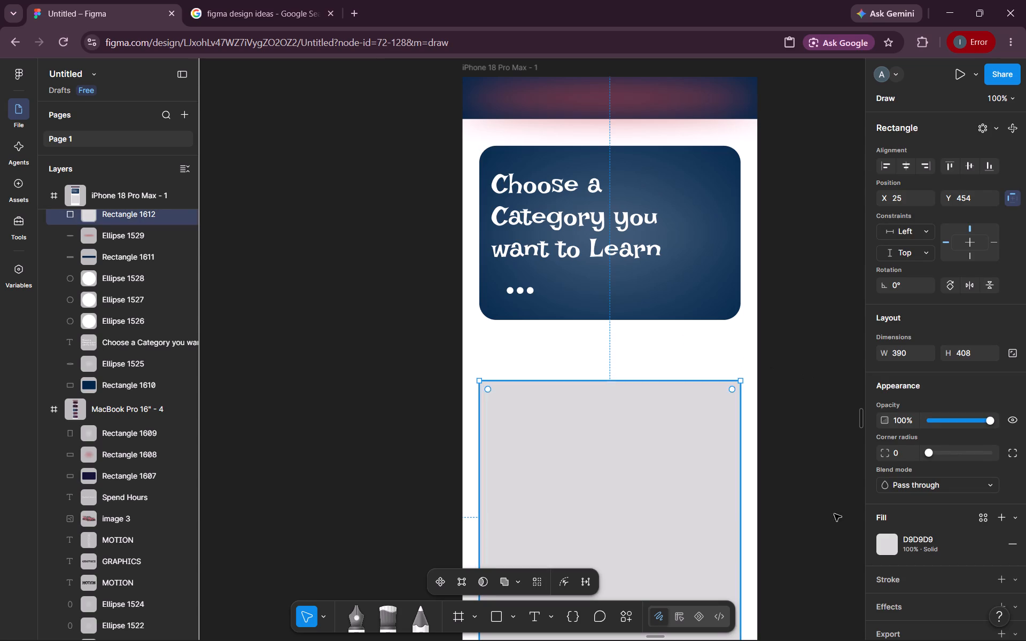
Set the new rectangle's corner radius to 25.
left_click(915, 532)
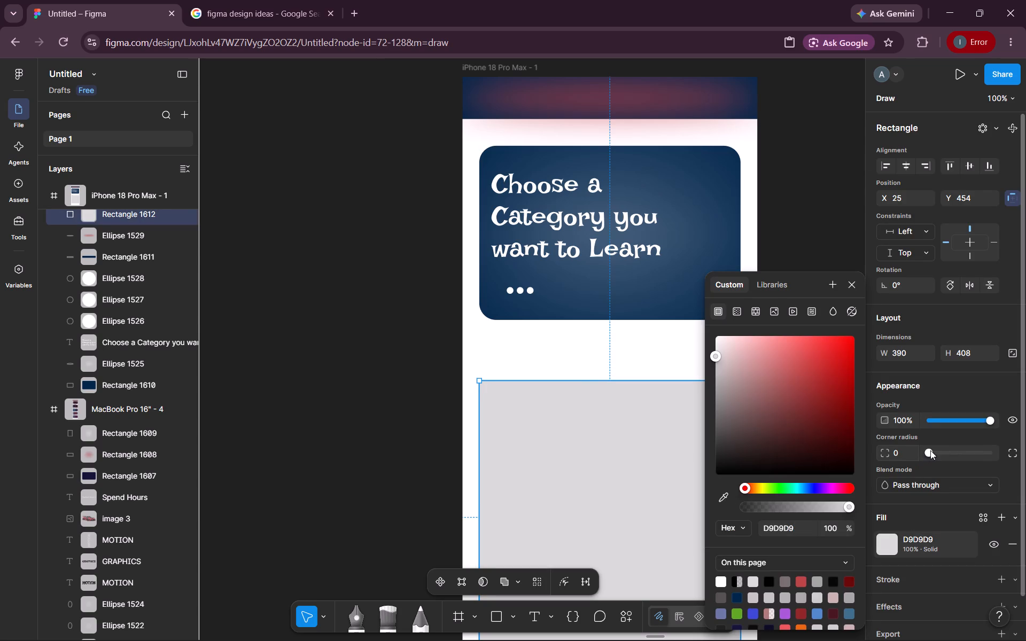
left_click_drag(931, 450, 945, 453)
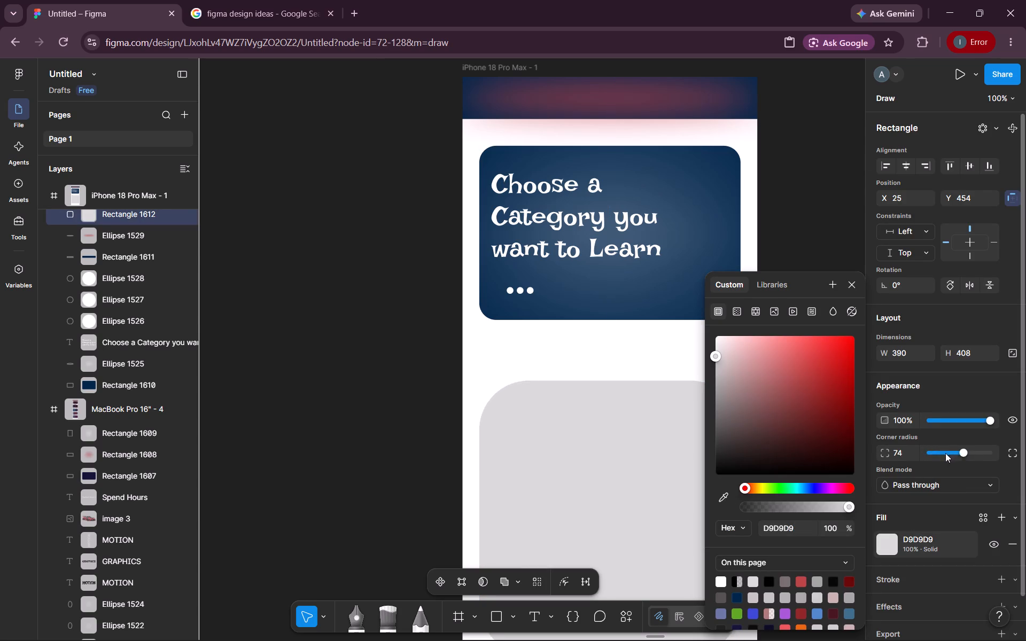
left_click_drag(945, 453, 939, 456)
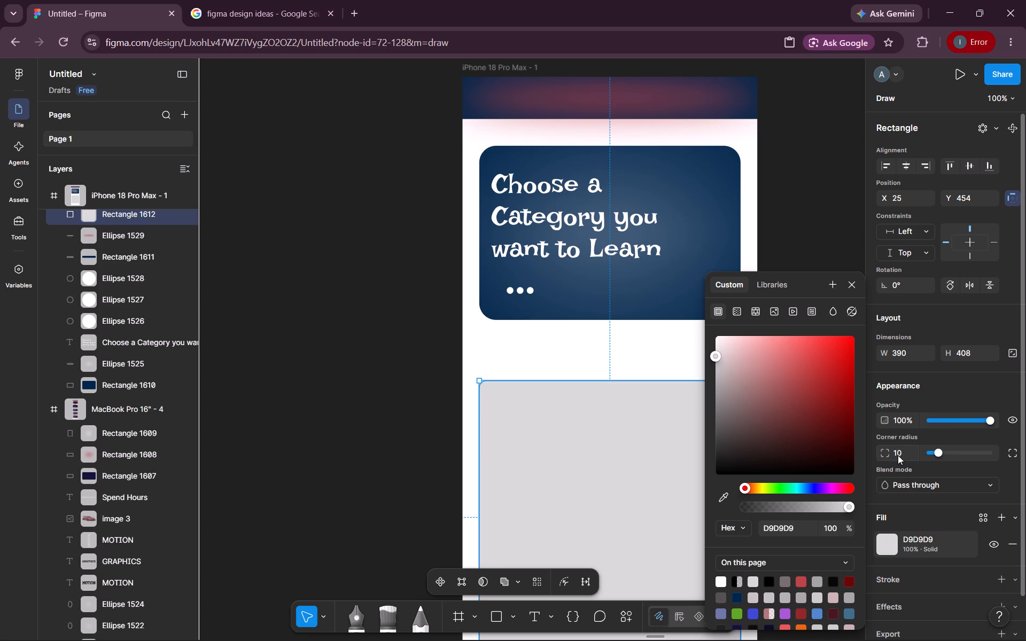
double_click(898, 455)
type("25")
key("Return")
Change the new rectangle's fill to the navy page colour 01264A and deselect it.
scroll(926, 509, "down", 1)
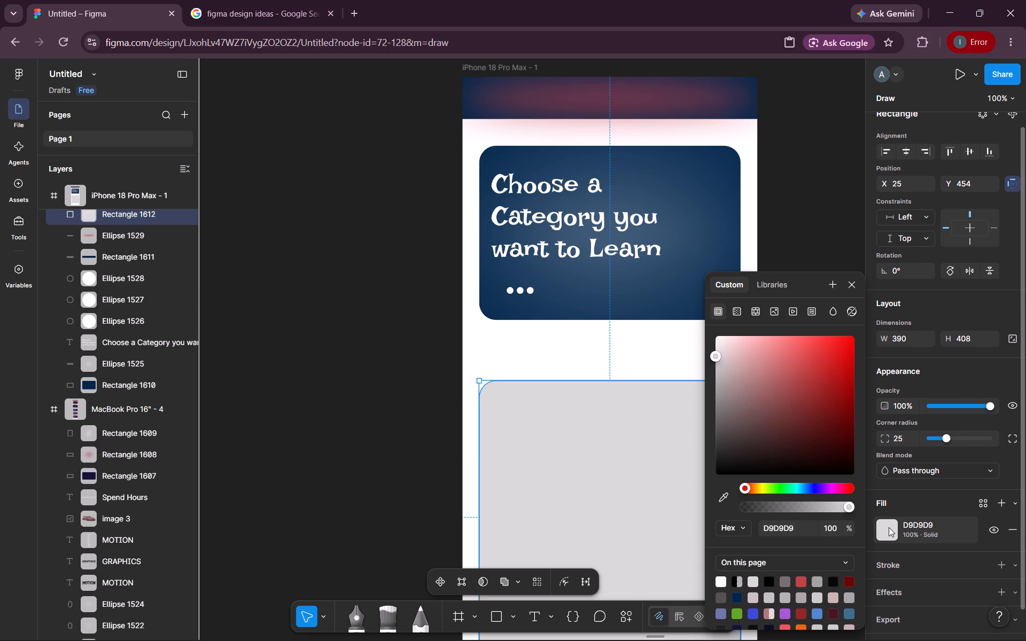
scroll(787, 581, "down", 1)
scroll(776, 589, "up", 1)
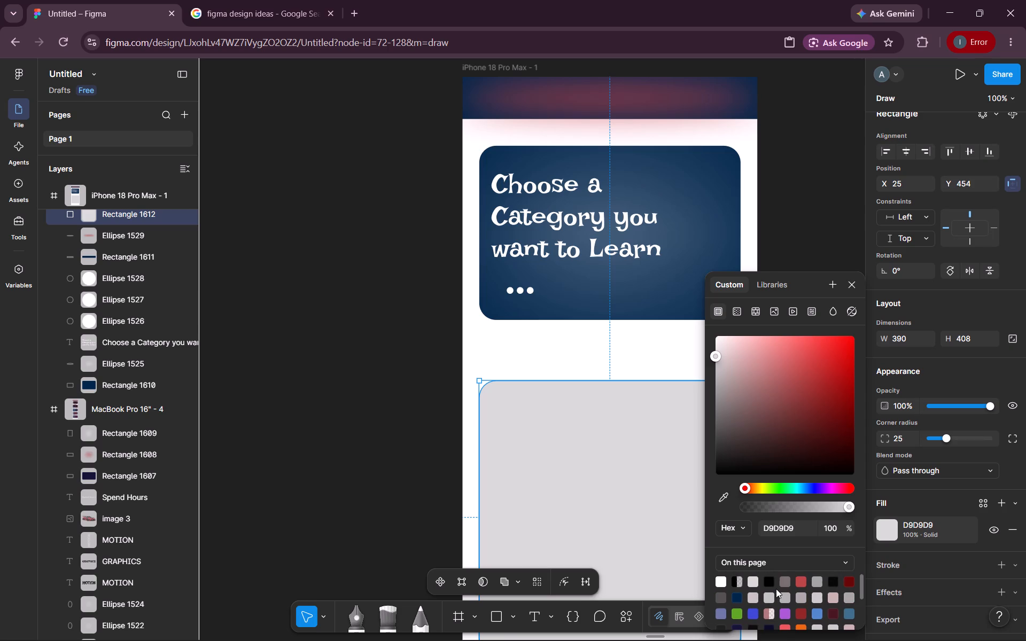
left_click(739, 600)
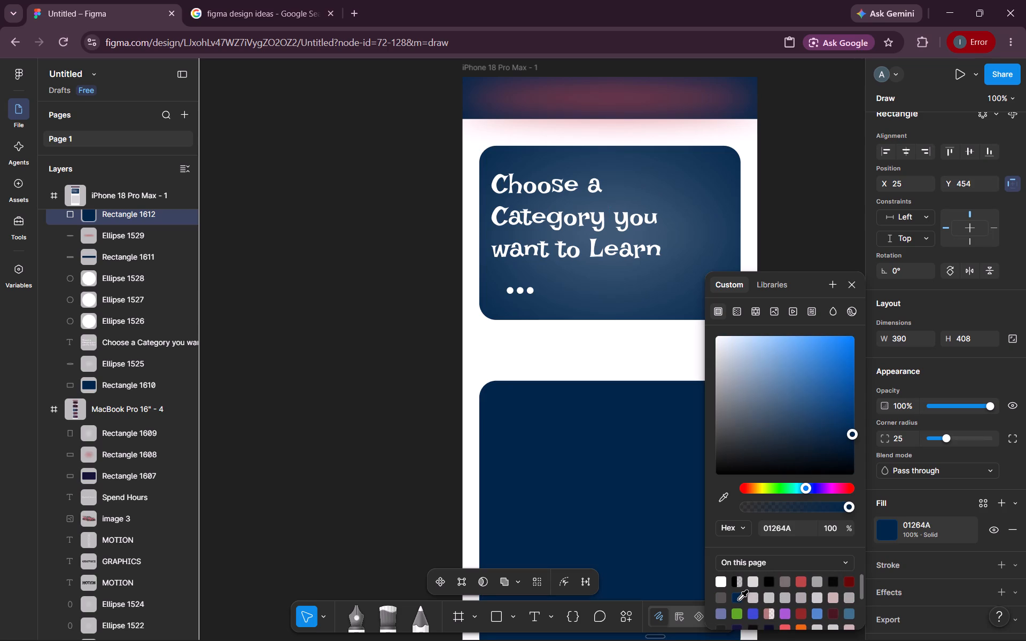
left_click(426, 501)
Duplicate the category card's blurred white ellipse onto the lower navy card, placing the copy at X 37, Y 625.
scroll(426, 501, "down", 1)
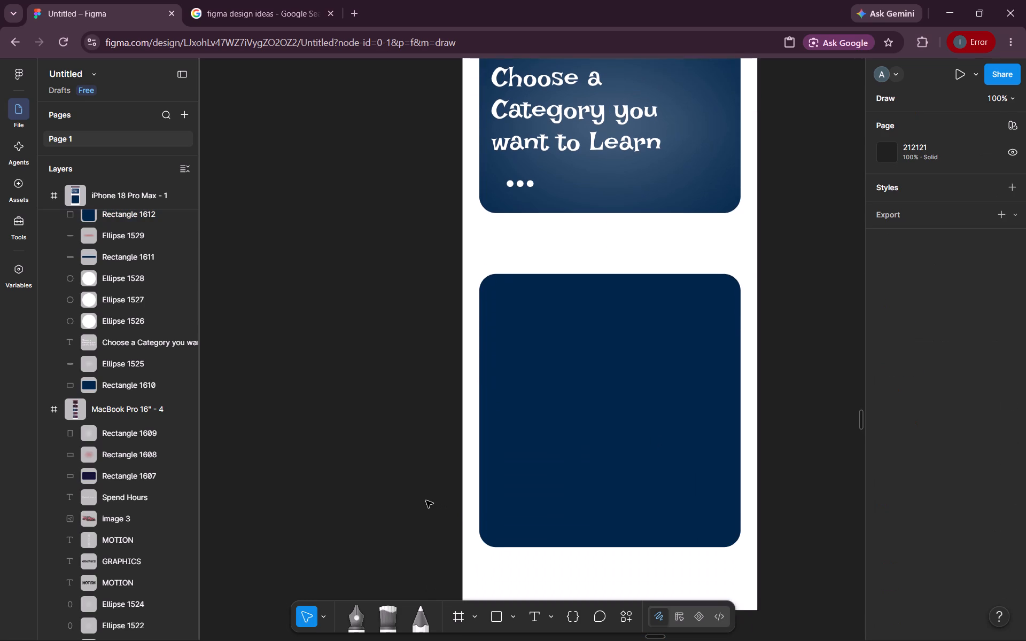
scroll(426, 501, "down", 1)
left_click(621, 155)
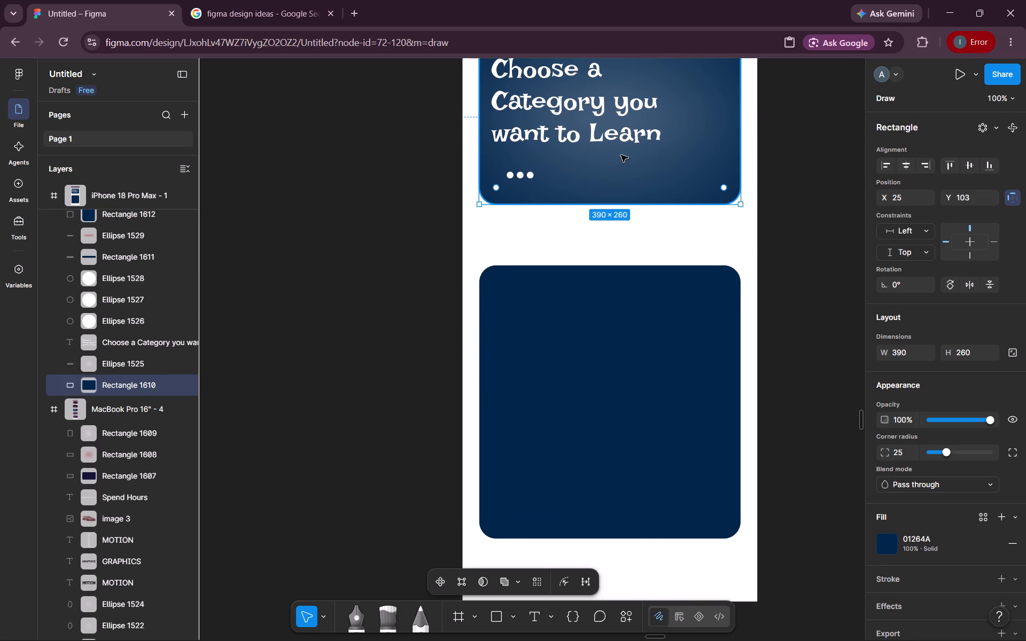
left_click(683, 151)
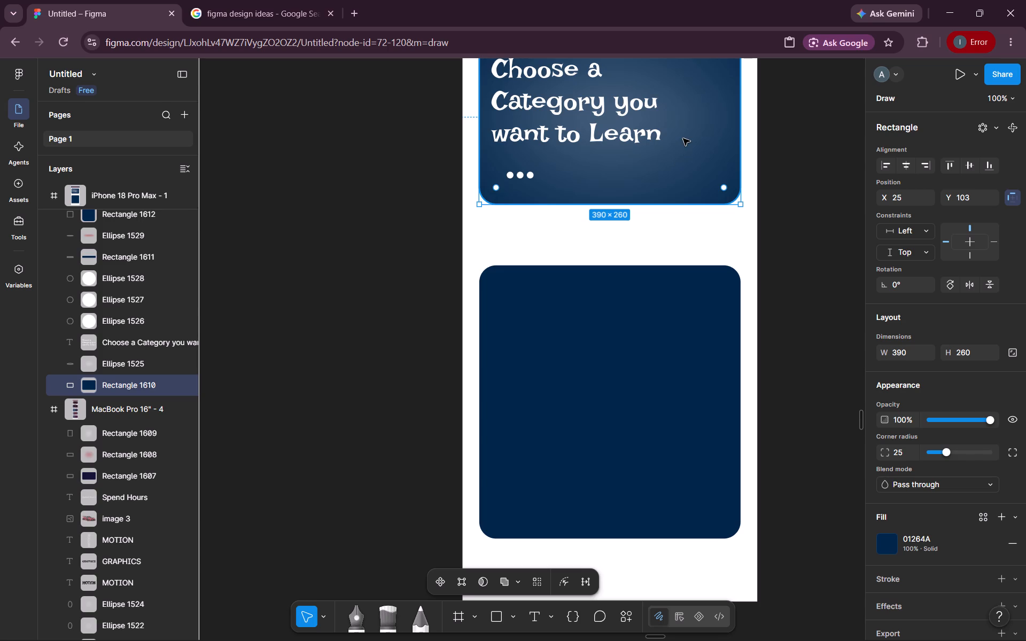
left_click(683, 138)
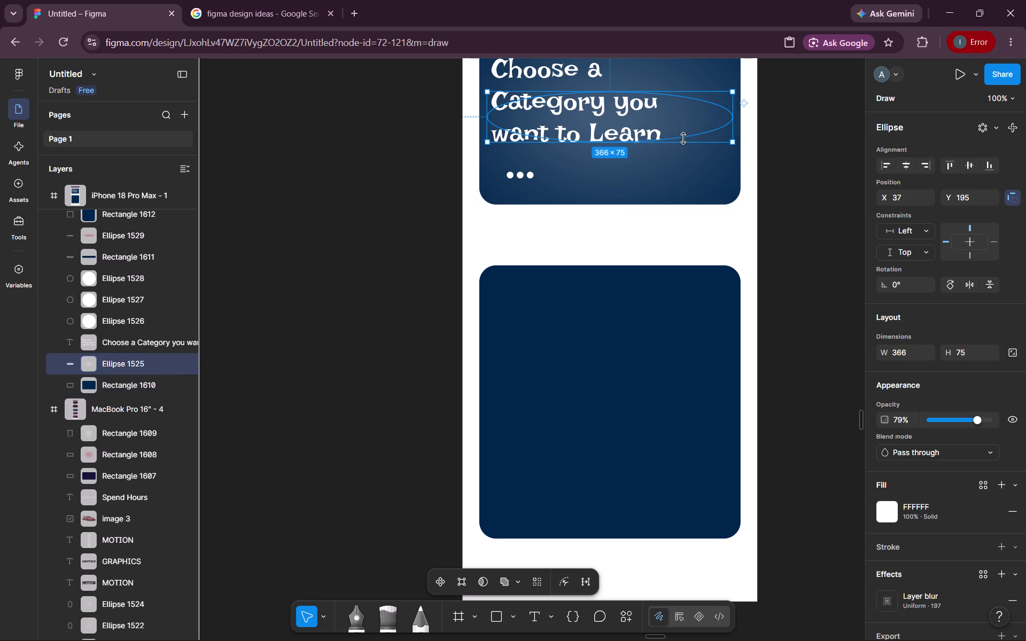
left_click_drag(683, 125, 677, 296, "alt")
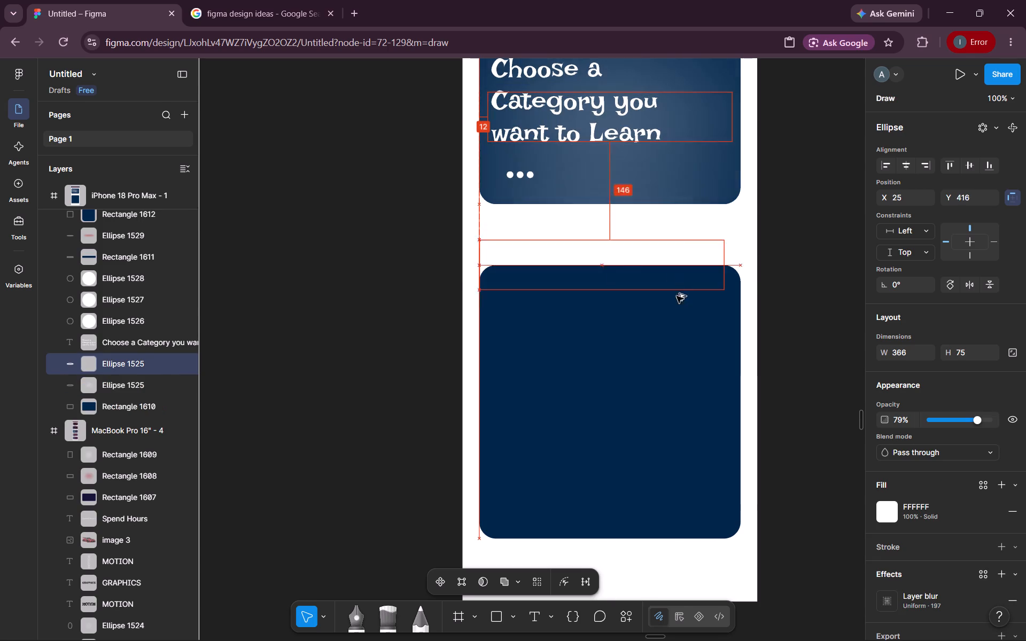
left_click_drag(677, 296, 686, 413, "alt")
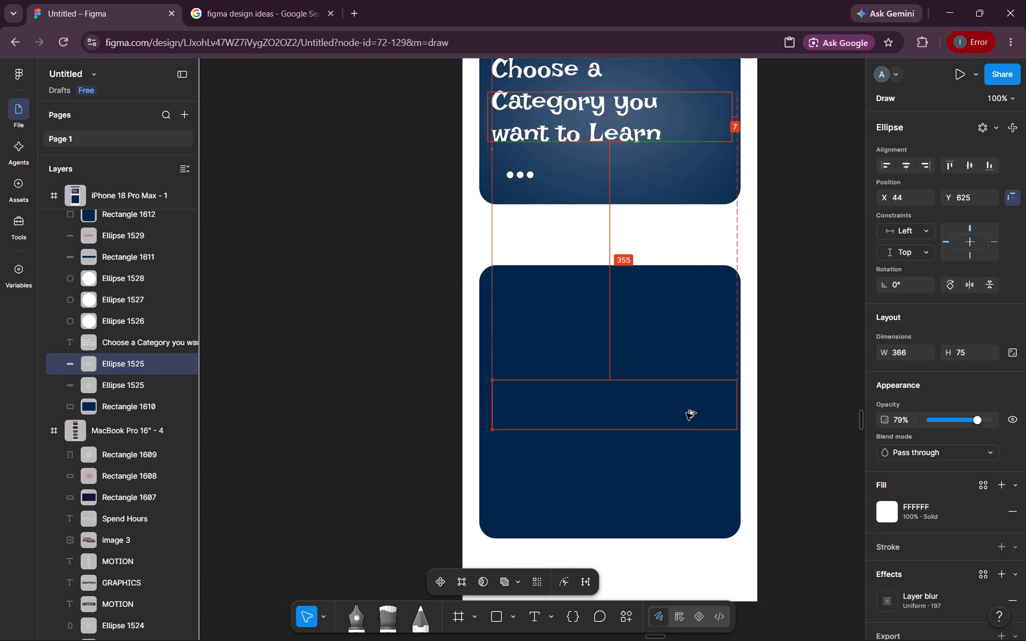
left_click_drag(686, 413, 680, 413, "alt")
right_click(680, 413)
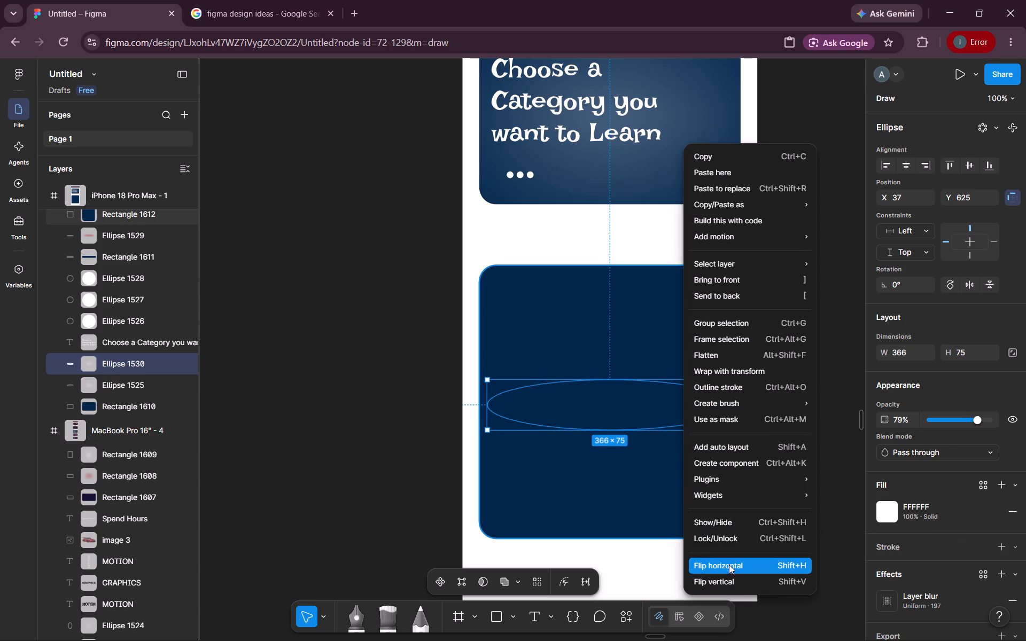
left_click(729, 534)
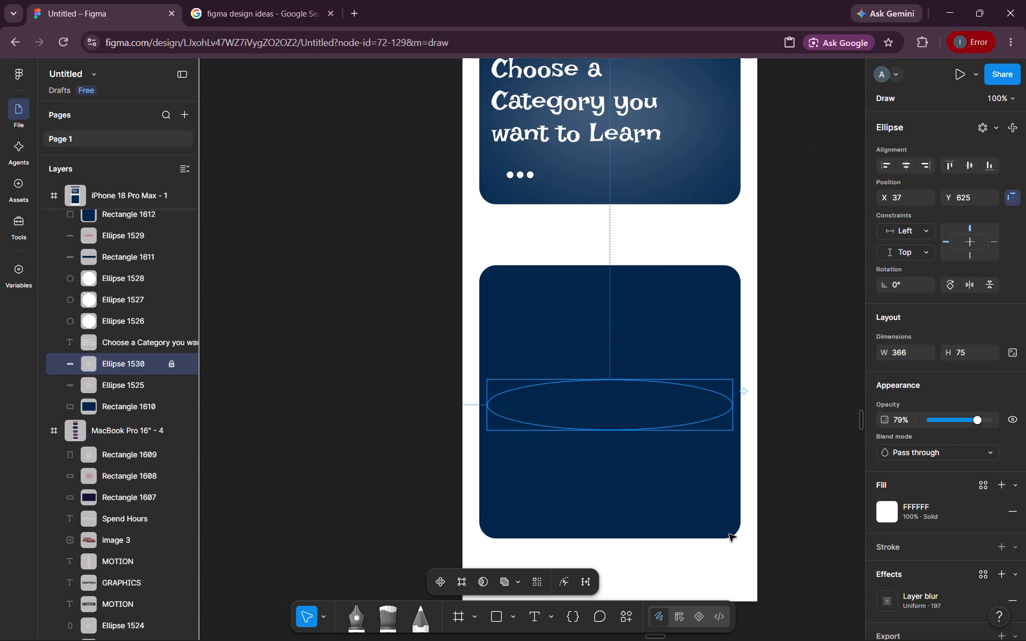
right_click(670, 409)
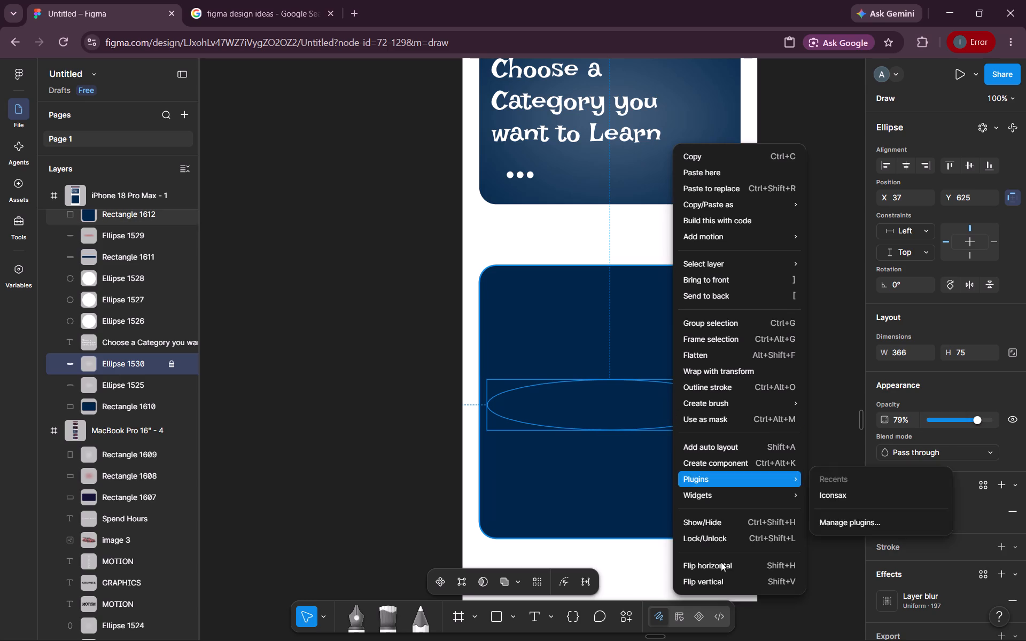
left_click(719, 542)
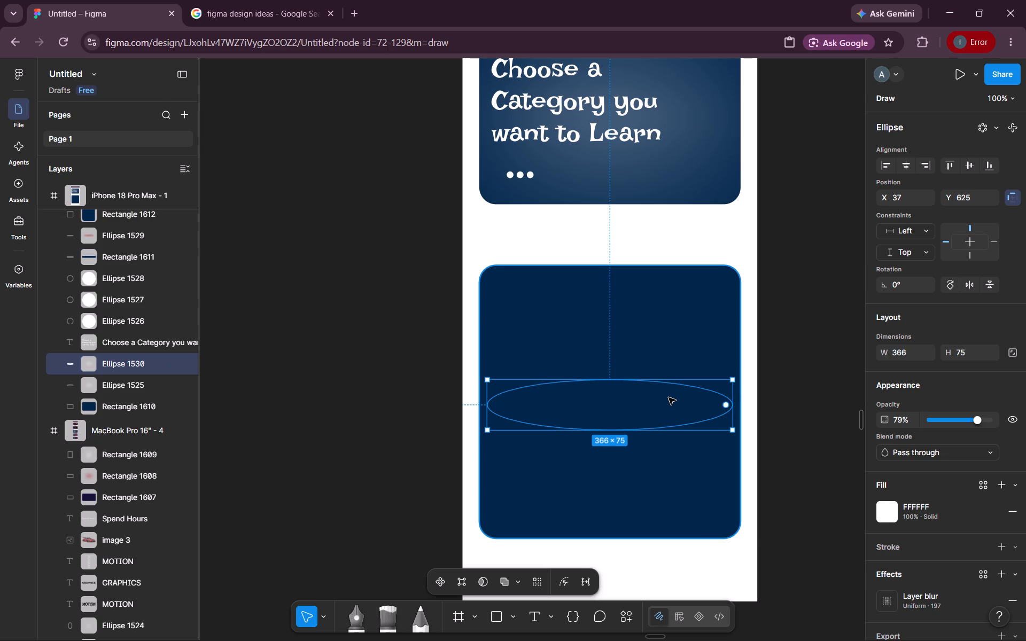
Bring the copied ellipse to the front of the lower navy card and deselect it.
right_click(669, 397)
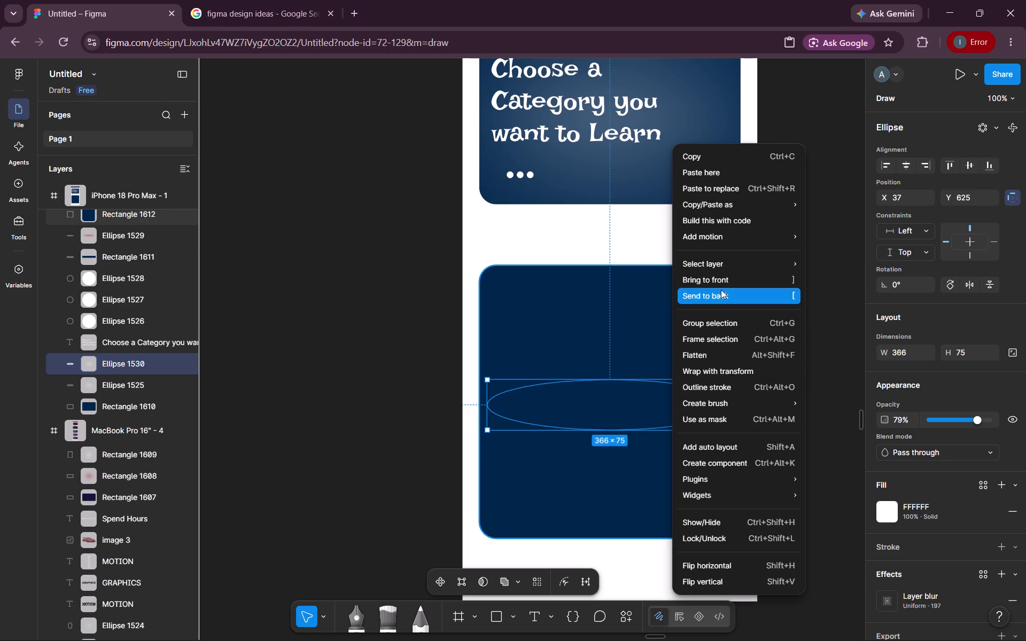
left_click(722, 280)
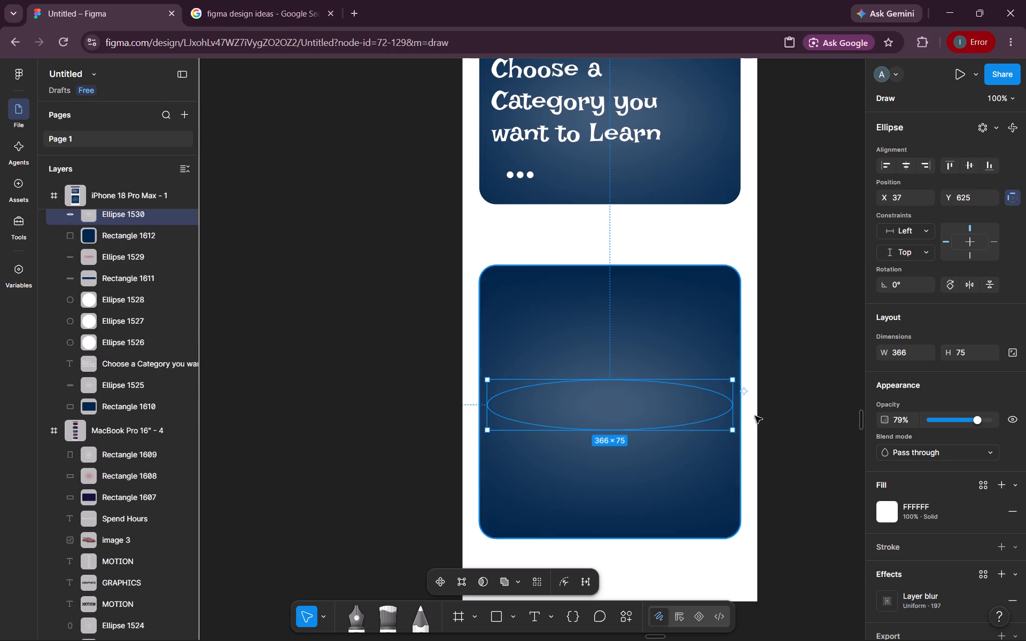
left_click(768, 416)
Draw a rectangle about 170 × 169 overlapping the left side of the lower navy card.
scroll(768, 416, "up", 1)
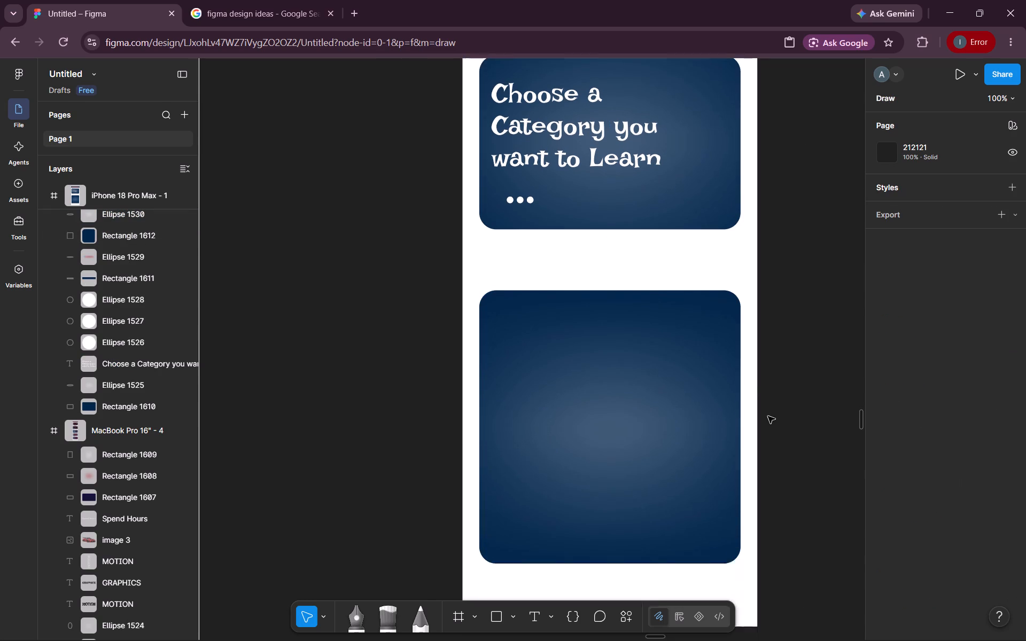
scroll(768, 416, "up", 1)
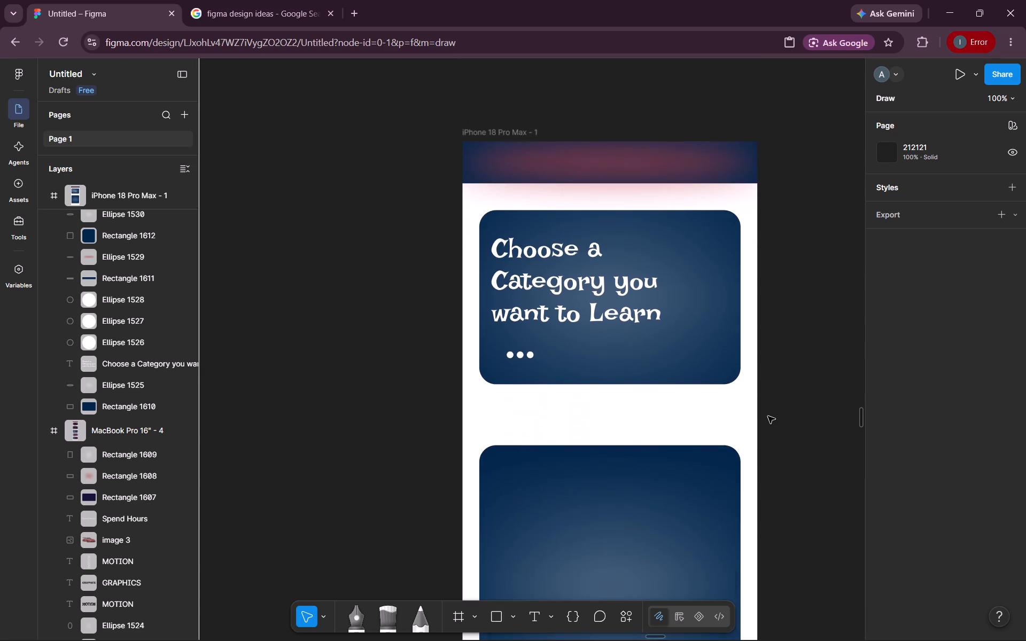
scroll(768, 416, "up", 2)
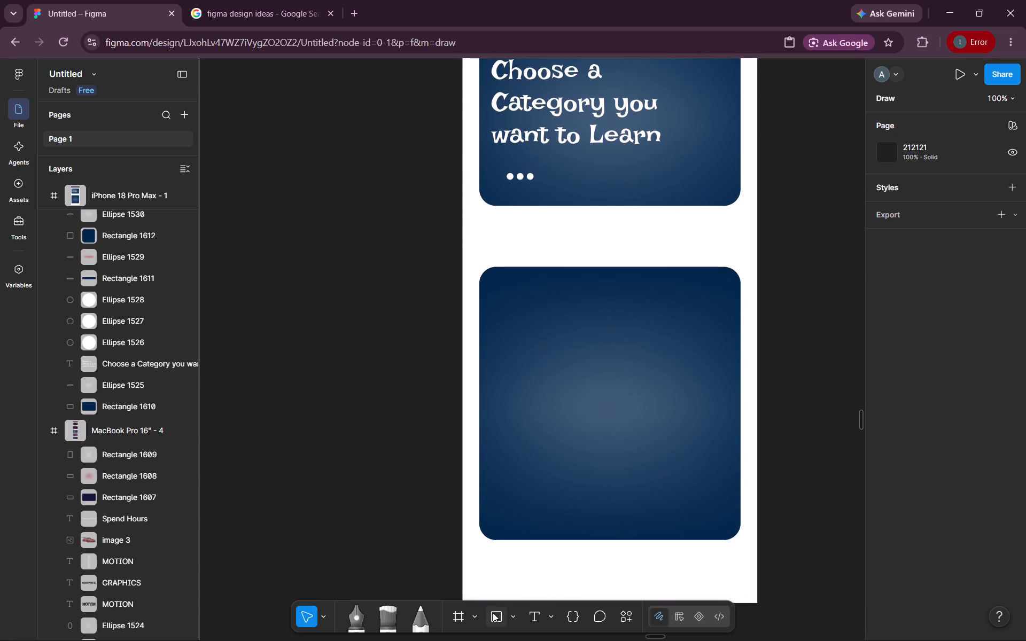
left_click(493, 613)
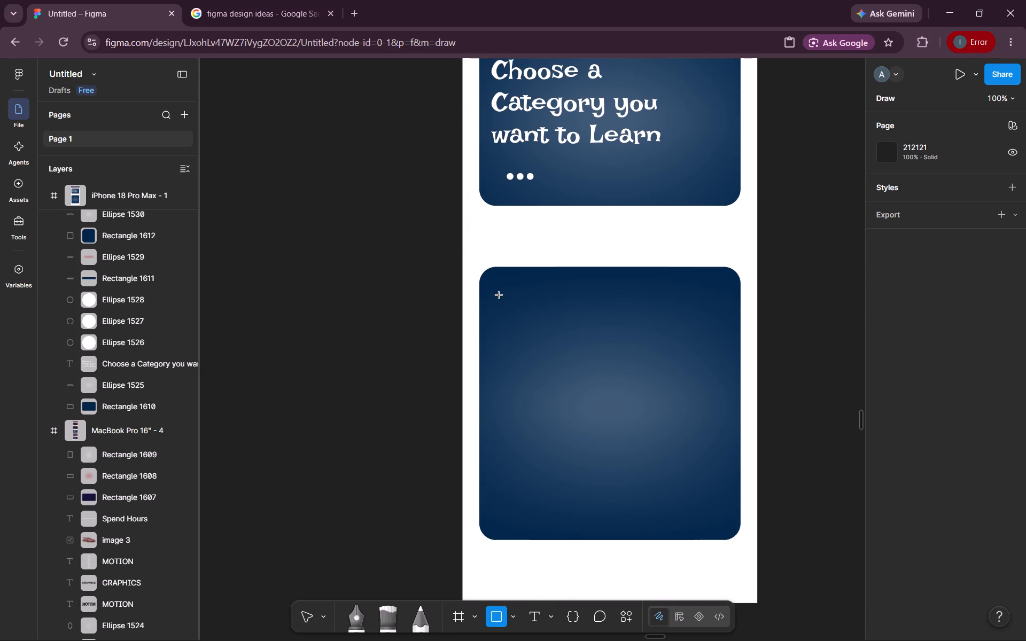
left_click_drag(404, 317, 516, 444)
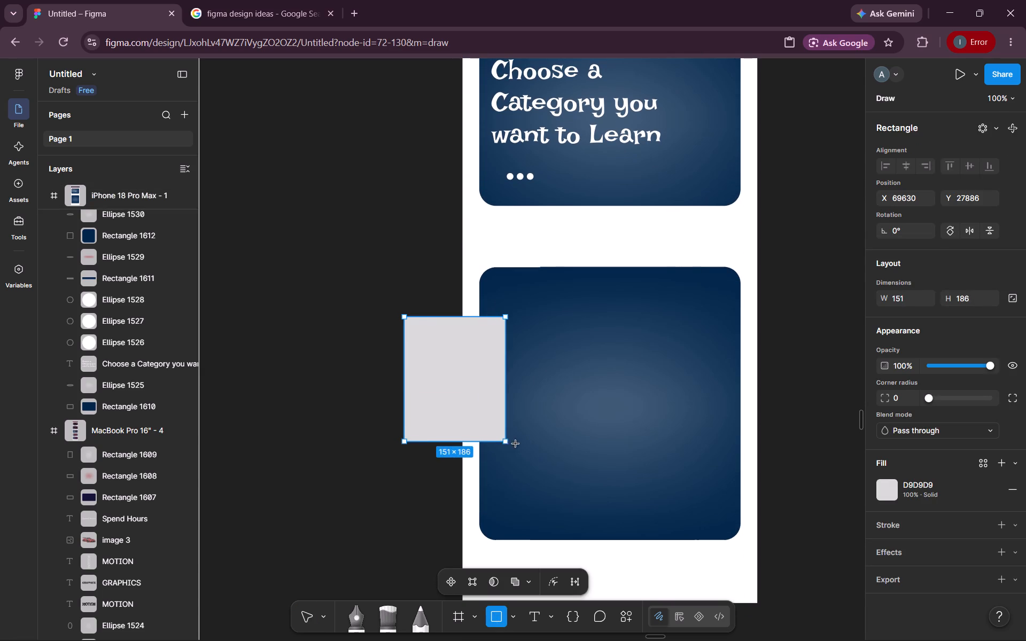
left_click_drag(516, 444, 518, 430)
Snap the grey rectangle to the lower card's top-left corner at X 25, Y 454, and extend its height to about 201.
left_click_drag(448, 383, 452, 379)
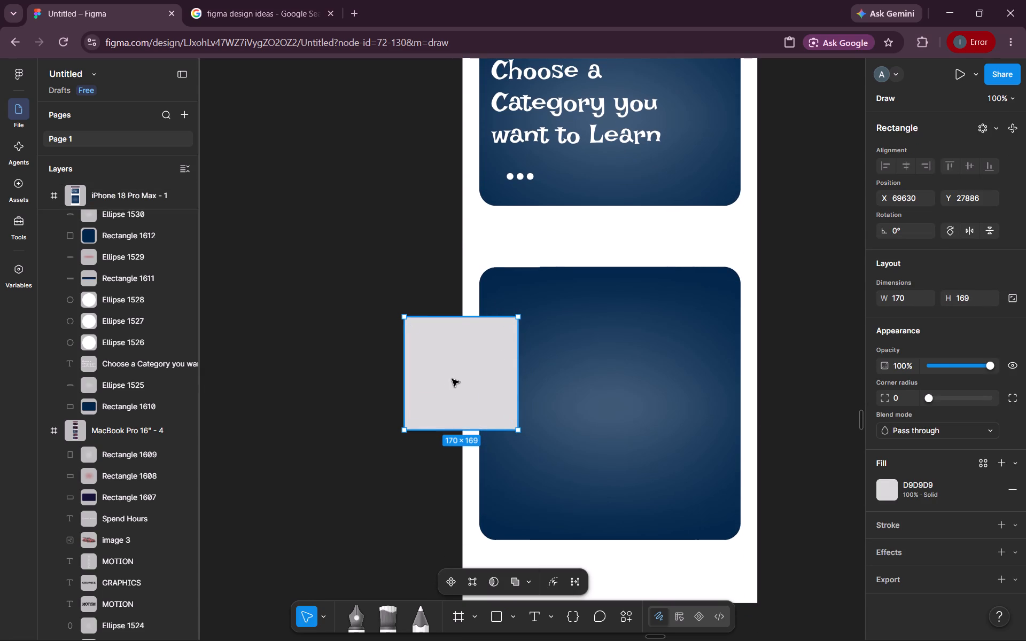
left_click_drag(452, 379, 525, 335)
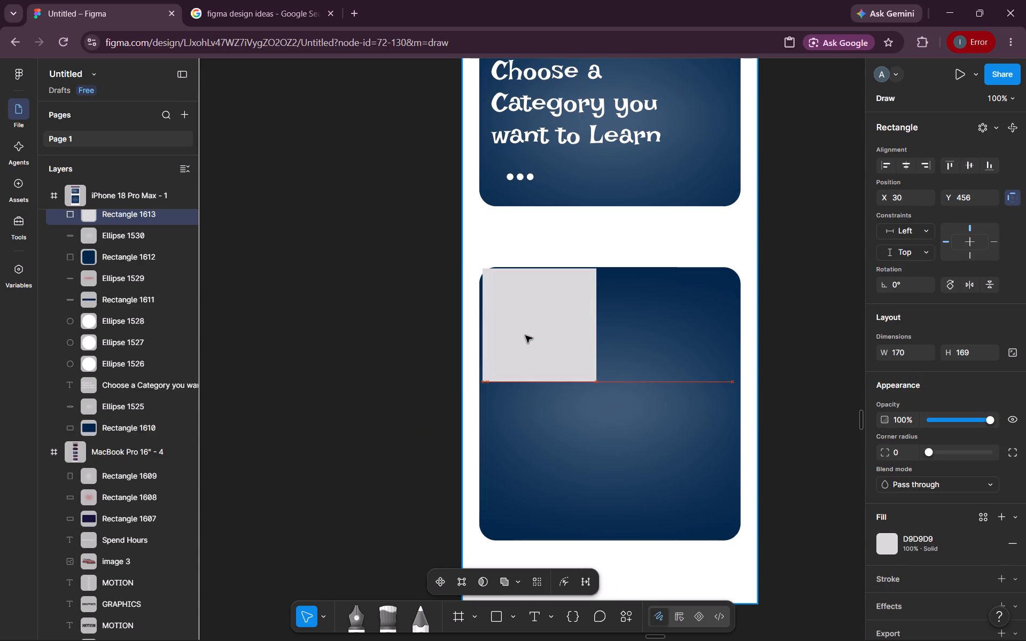
left_click_drag(525, 335, 524, 333)
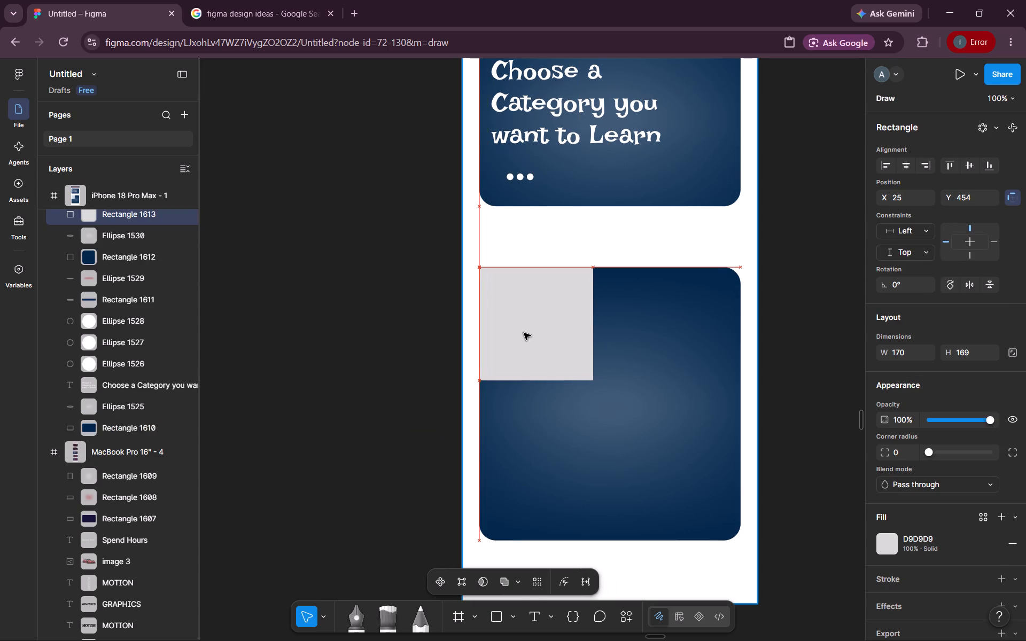
left_click_drag(524, 333, 524, 335)
left_click(524, 335)
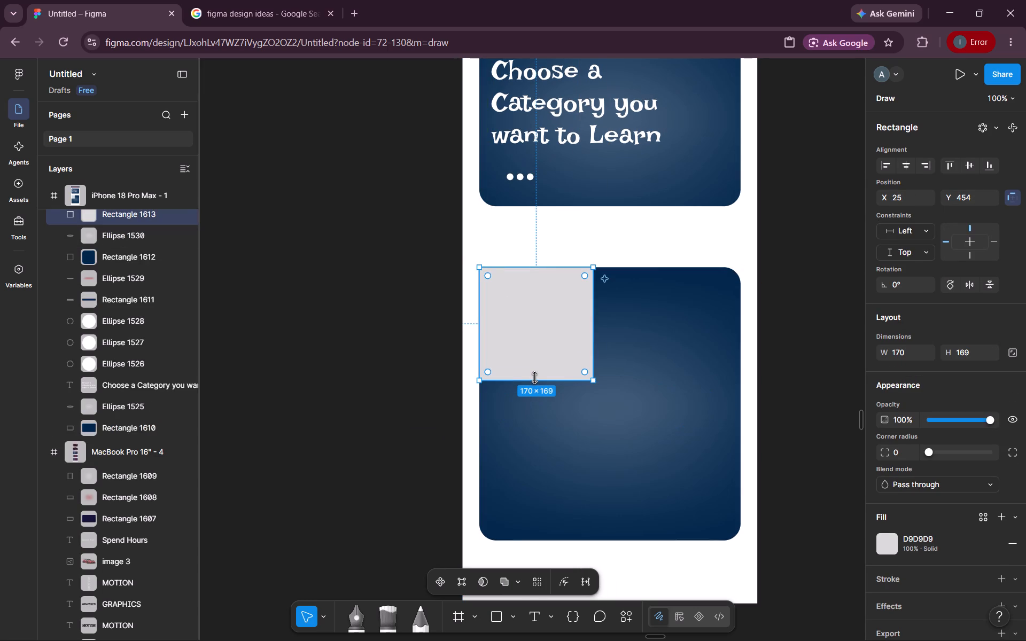
left_click_drag(534, 378, 538, 402)
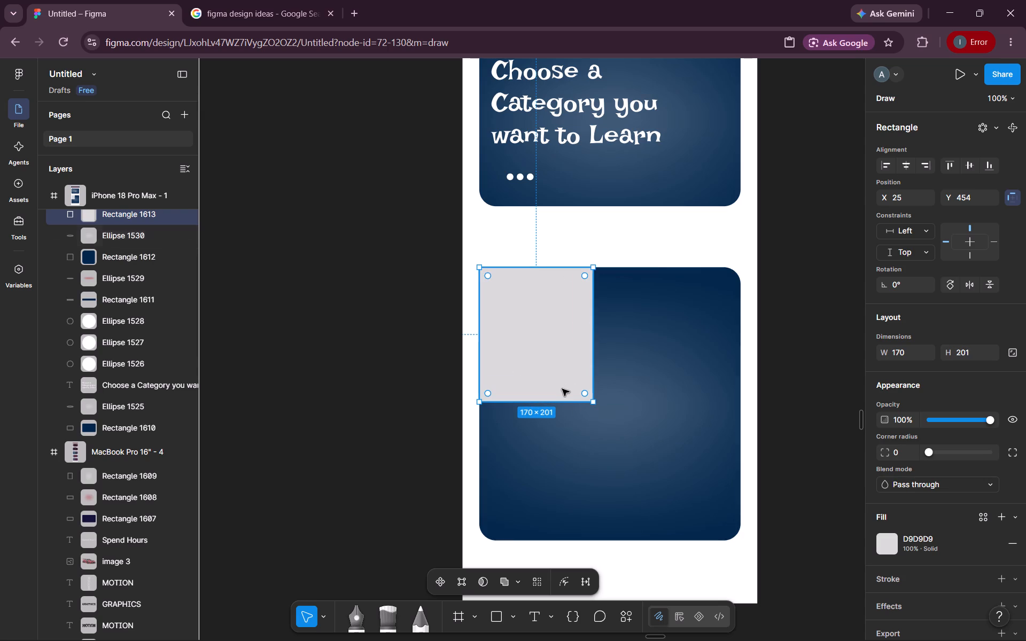
Duplicate the grey rectangle directly below itself at X 25, Y 663, leaving a gap of 8 between the two.
left_click_drag(550, 369, 551, 426, "alt")
left_click_drag(551, 426, 550, 505, "alt")
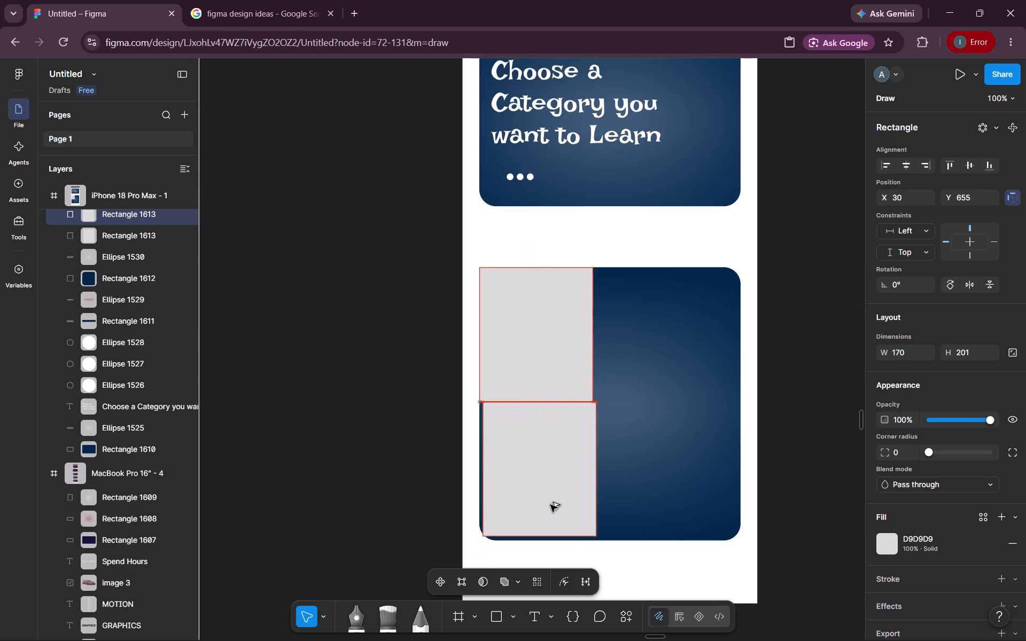
left_click_drag(550, 505, 549, 505, "alt")
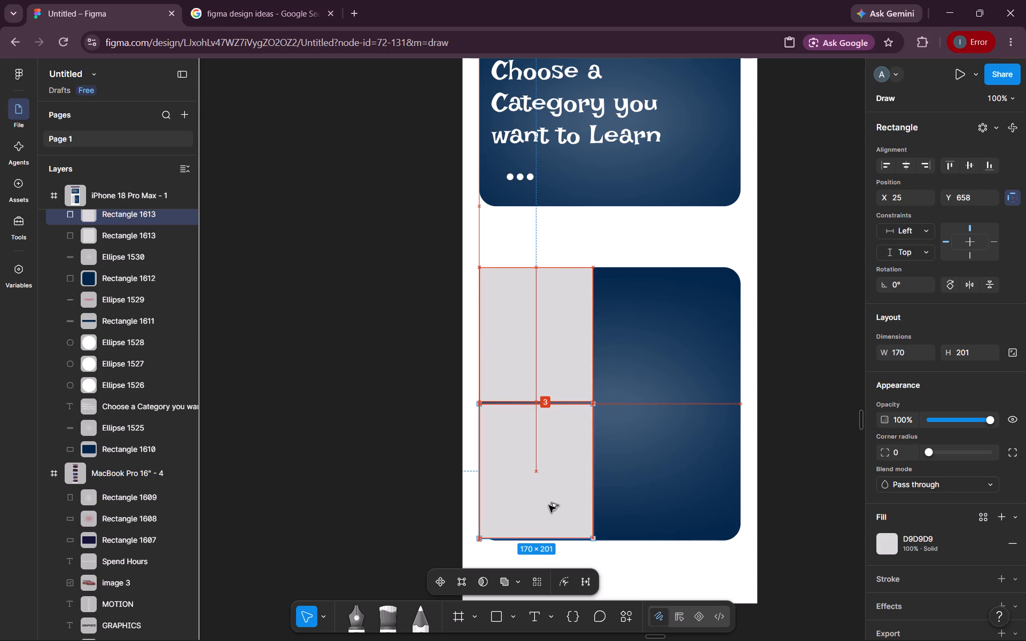
left_click_drag(549, 505, 549, 509, "alt")
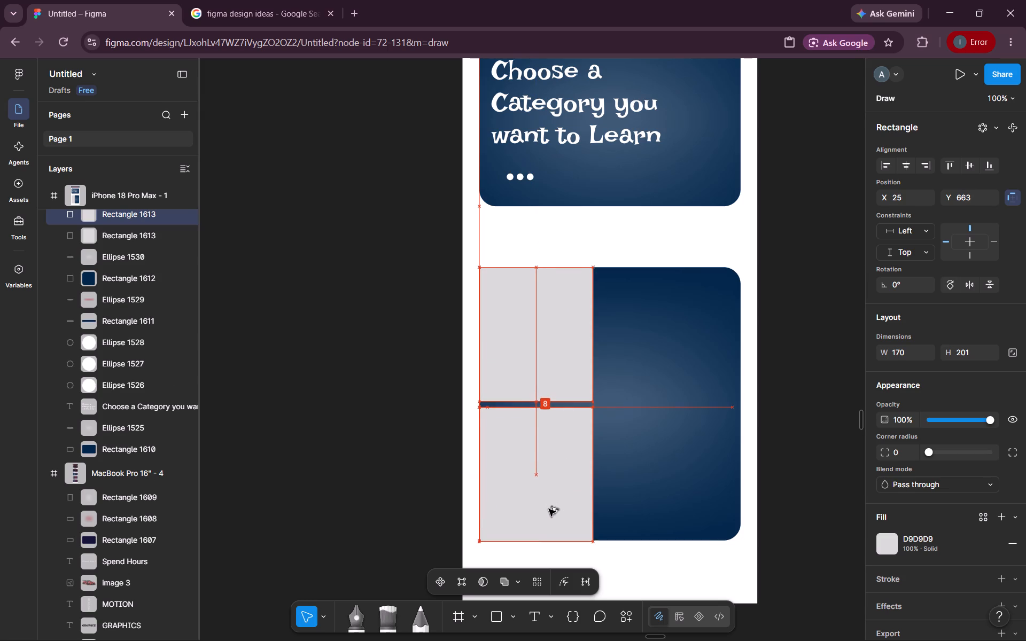
left_click_drag(549, 509, 549, 509, "alt")
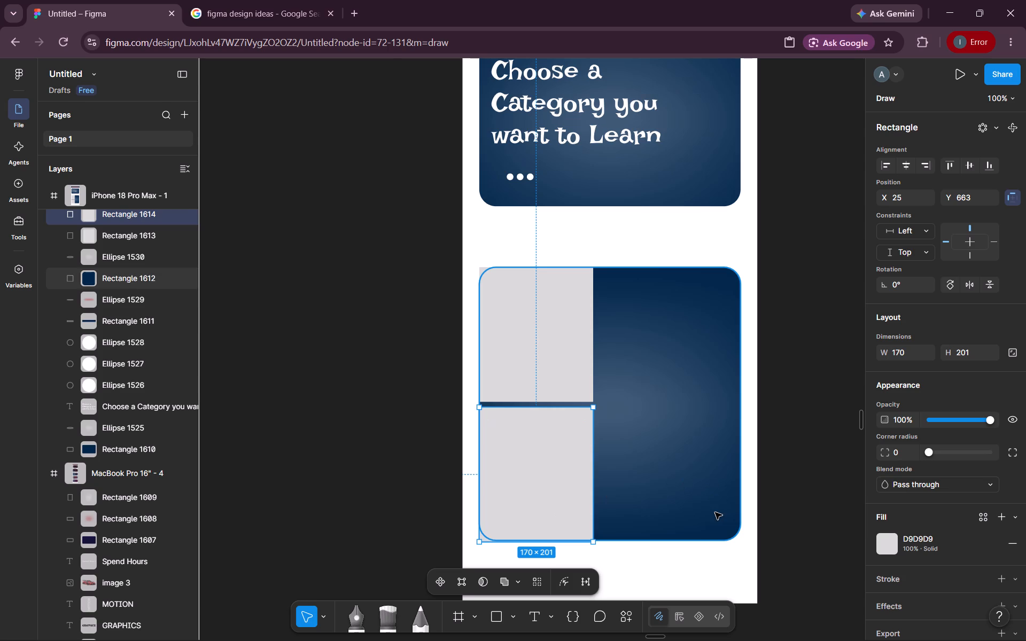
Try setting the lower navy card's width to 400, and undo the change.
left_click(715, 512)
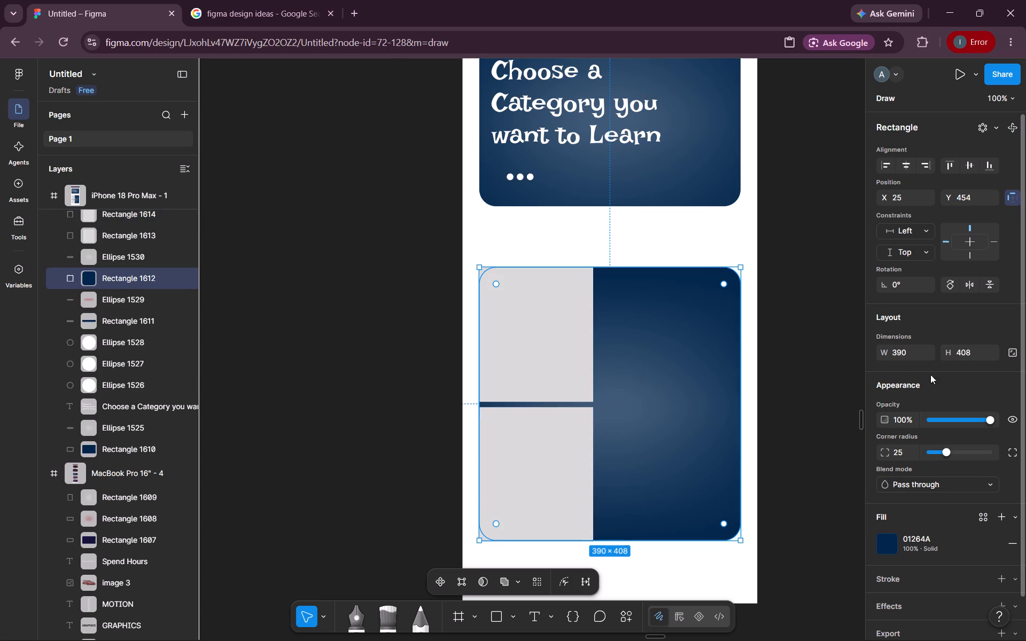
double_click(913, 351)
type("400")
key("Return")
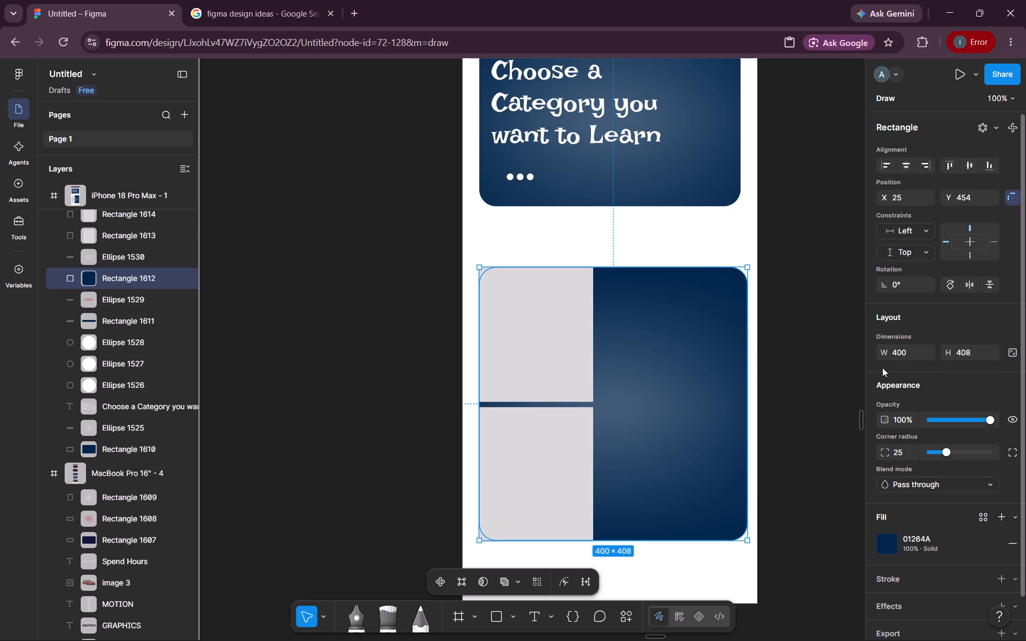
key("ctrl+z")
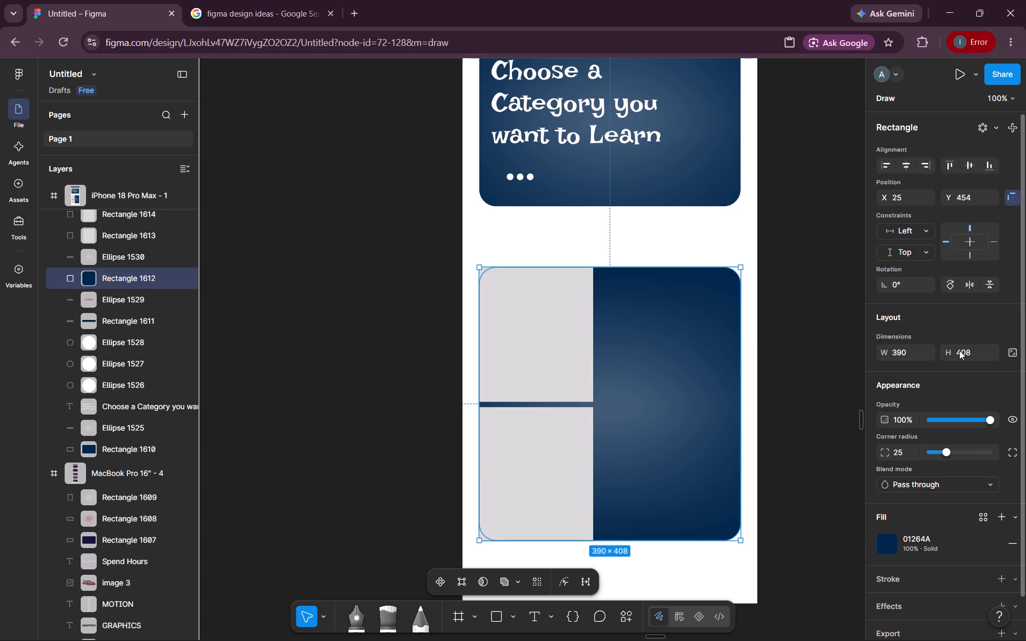
Set the lower navy card's height to 400 and deselect it.
double_click(962, 351)
type("400")
key("Return")
left_click(824, 383)
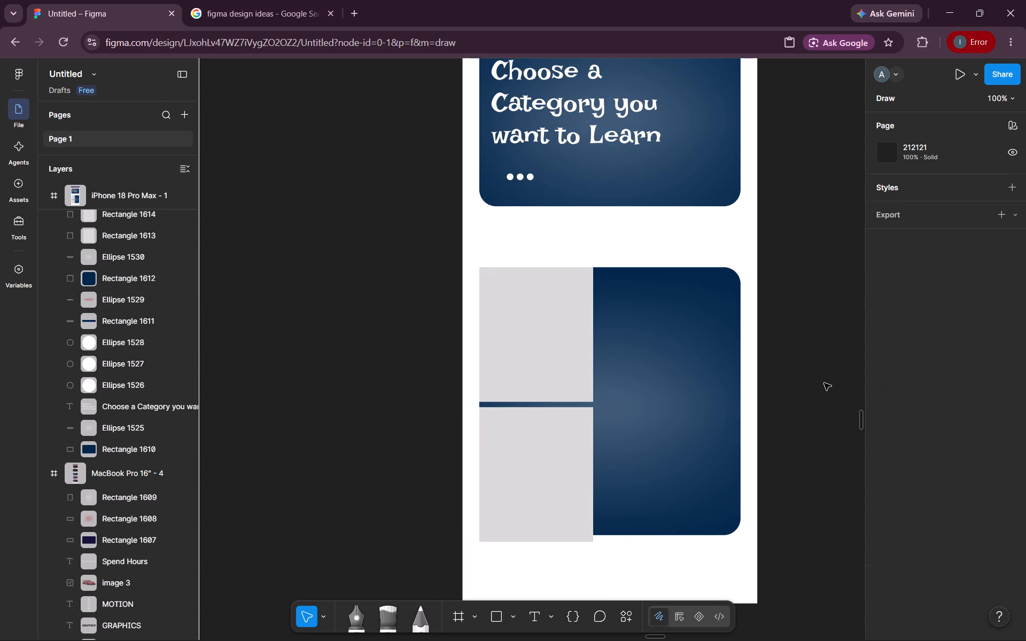
Set the height of both grey rectangles on the lower navy card to 200.
left_click(571, 450)
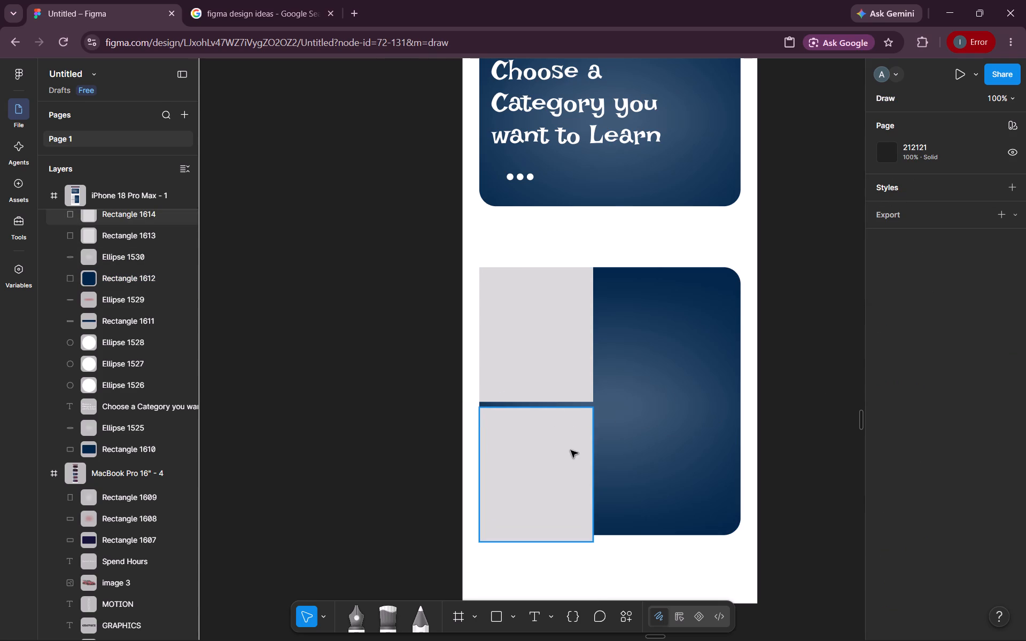
double_click(968, 353)
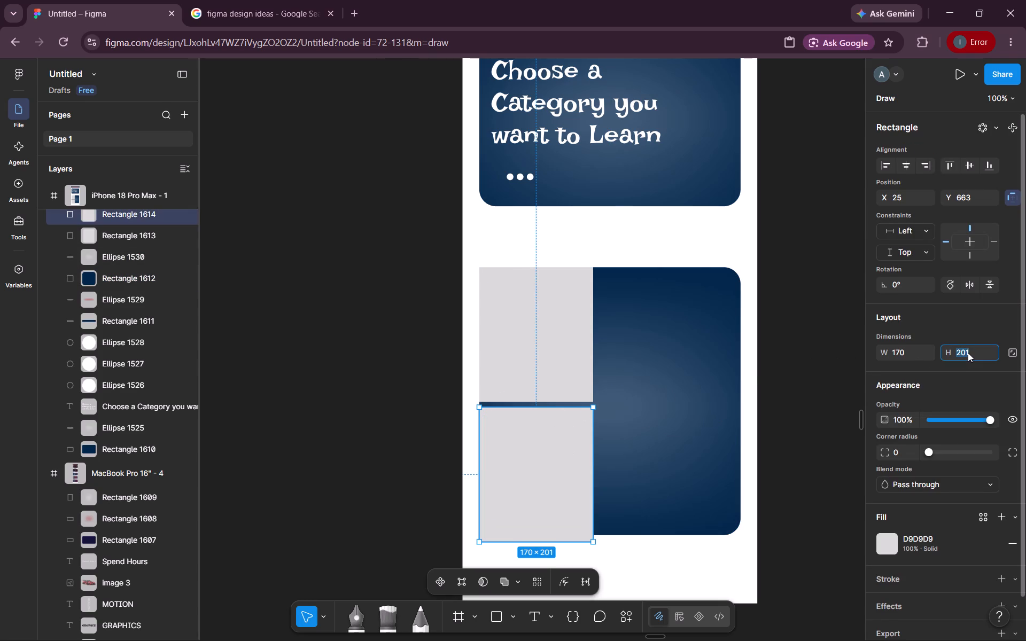
type("200")
key("Return")
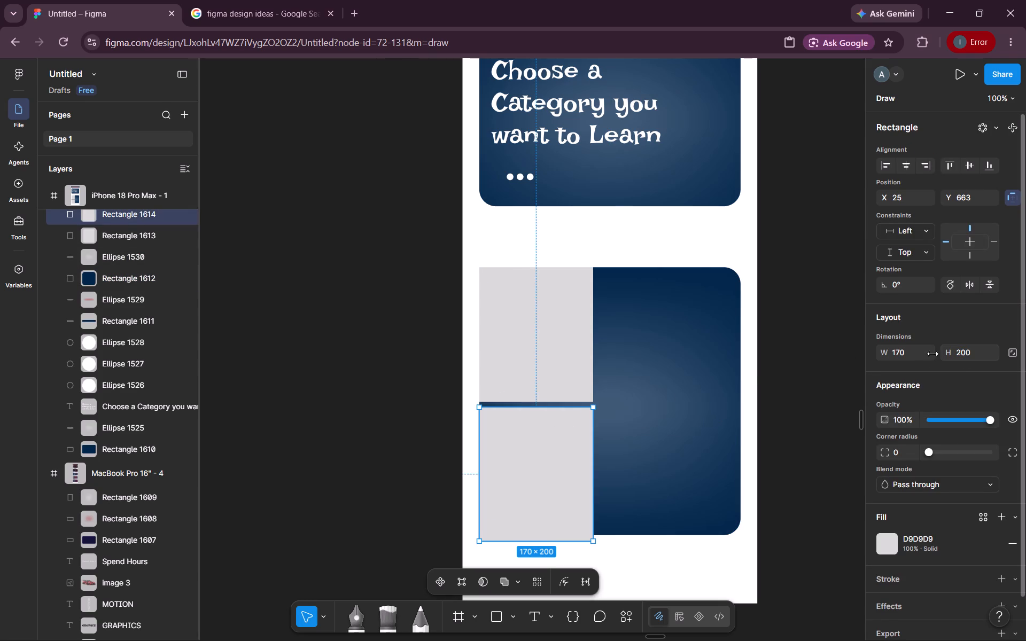
left_click(590, 353)
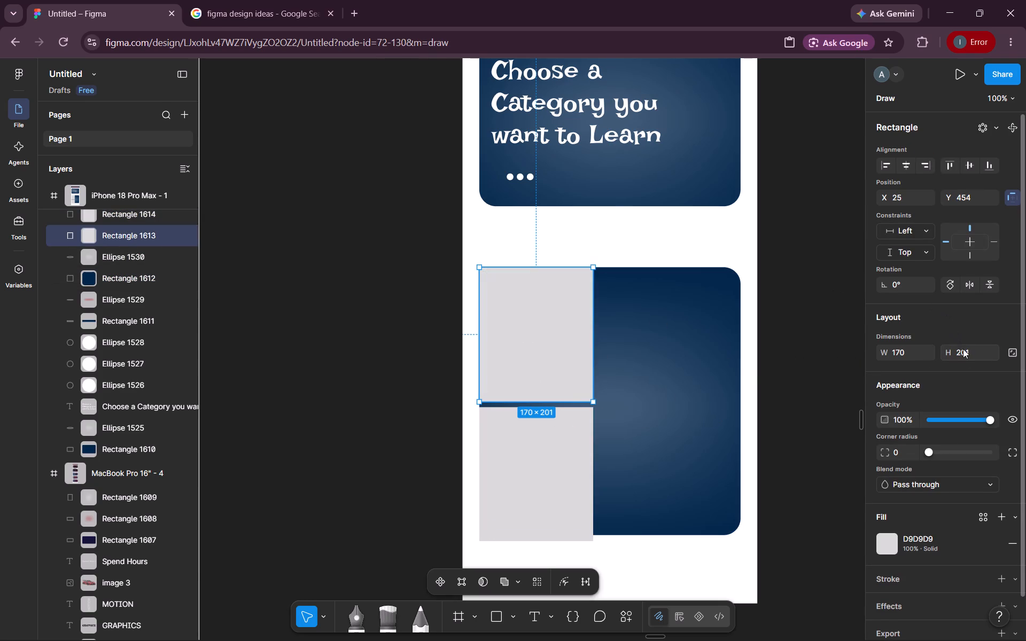
double_click(962, 350)
type("200")
key("Return")
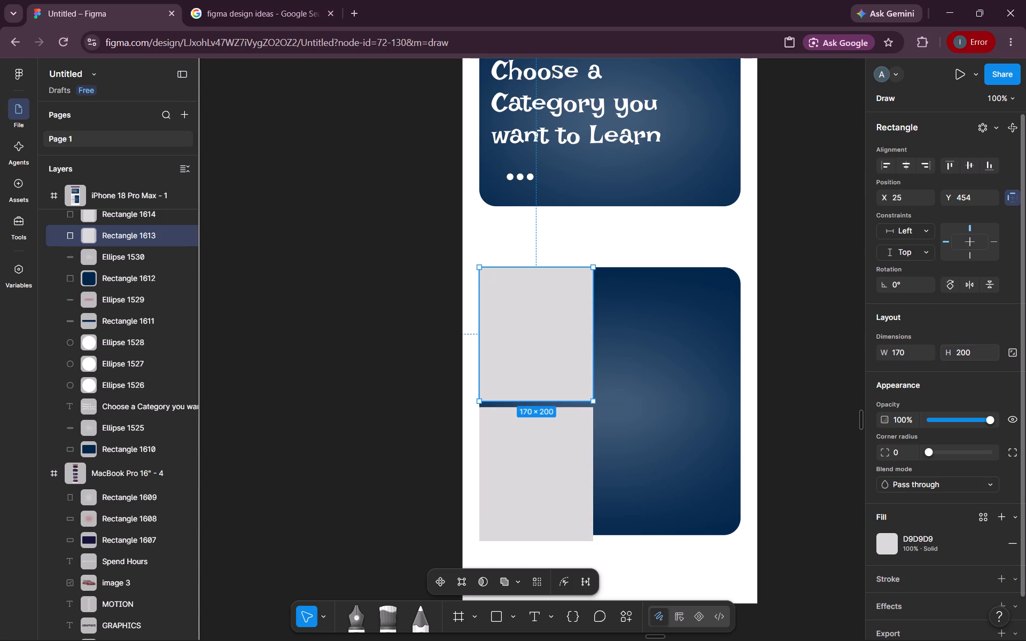
Move the lower grey rectangle up to Y 654 so it sits flush beneath the upper one, and deselect it.
left_click(549, 340)
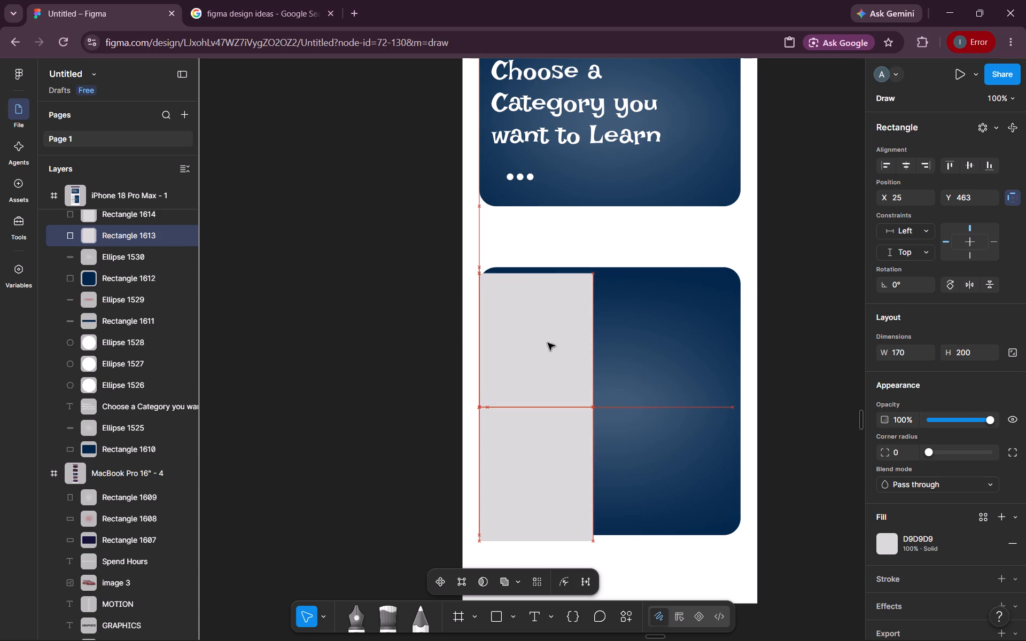
left_click(563, 447)
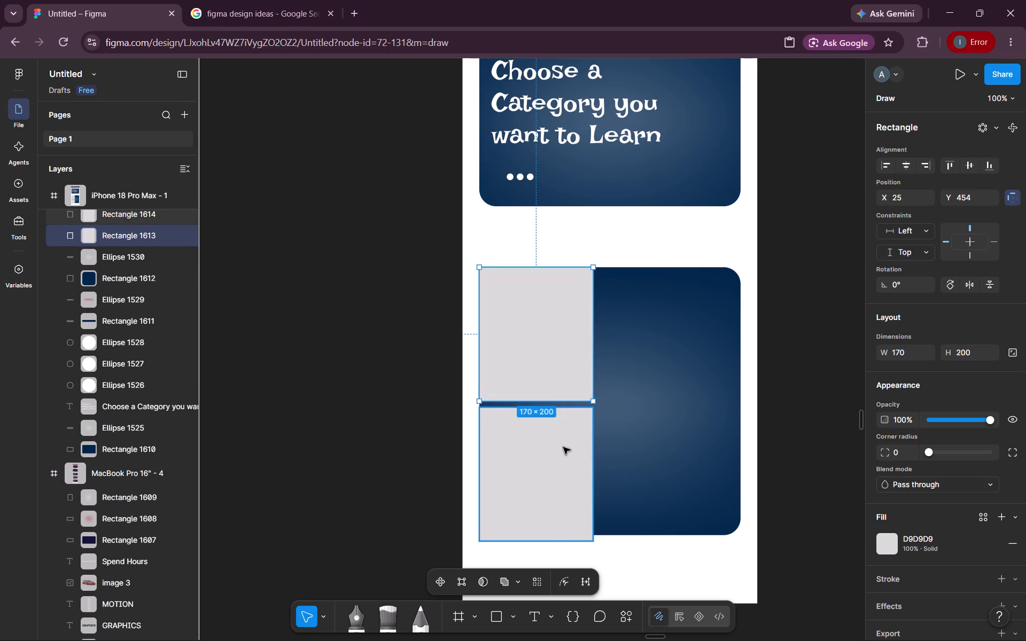
left_click_drag(563, 447, 564, 441)
left_click(806, 427)
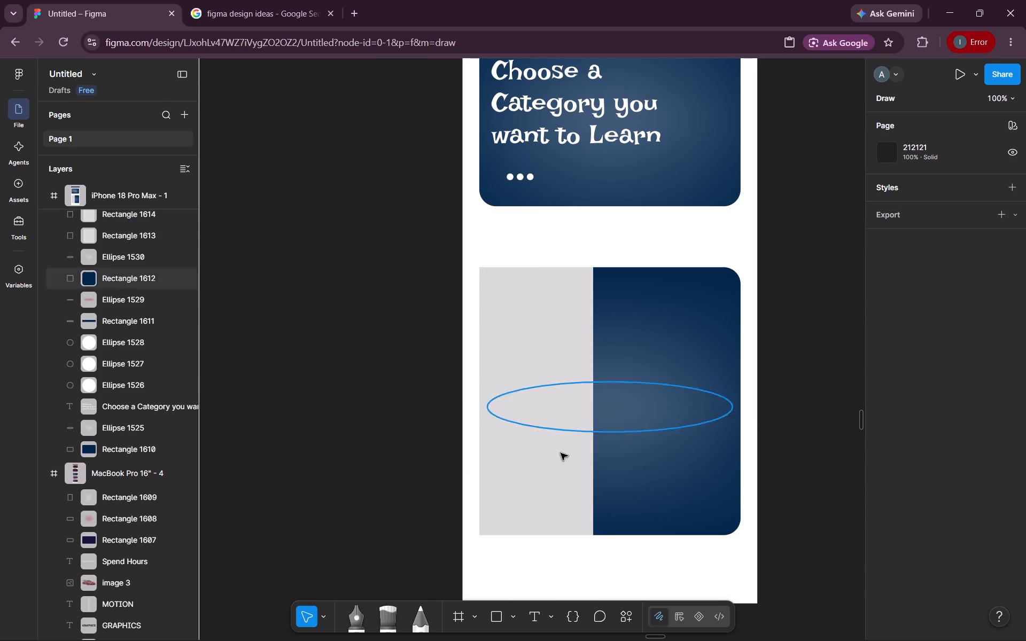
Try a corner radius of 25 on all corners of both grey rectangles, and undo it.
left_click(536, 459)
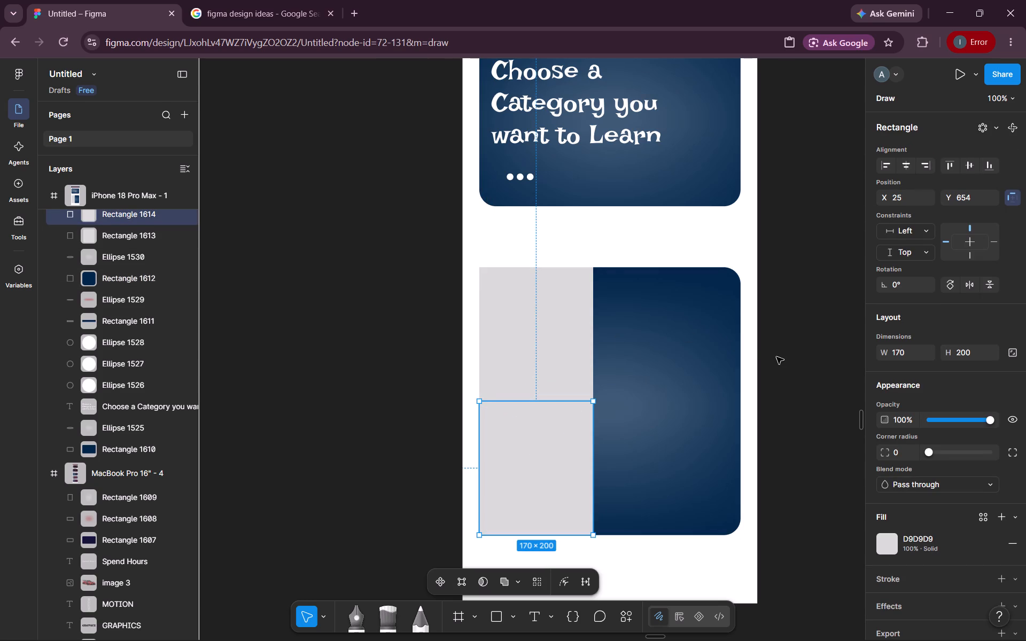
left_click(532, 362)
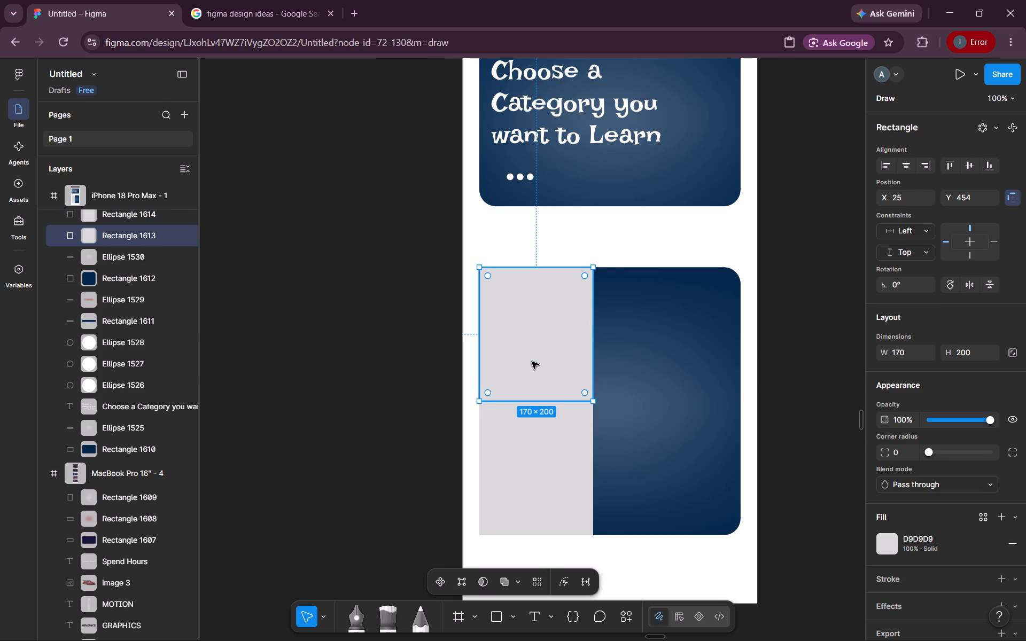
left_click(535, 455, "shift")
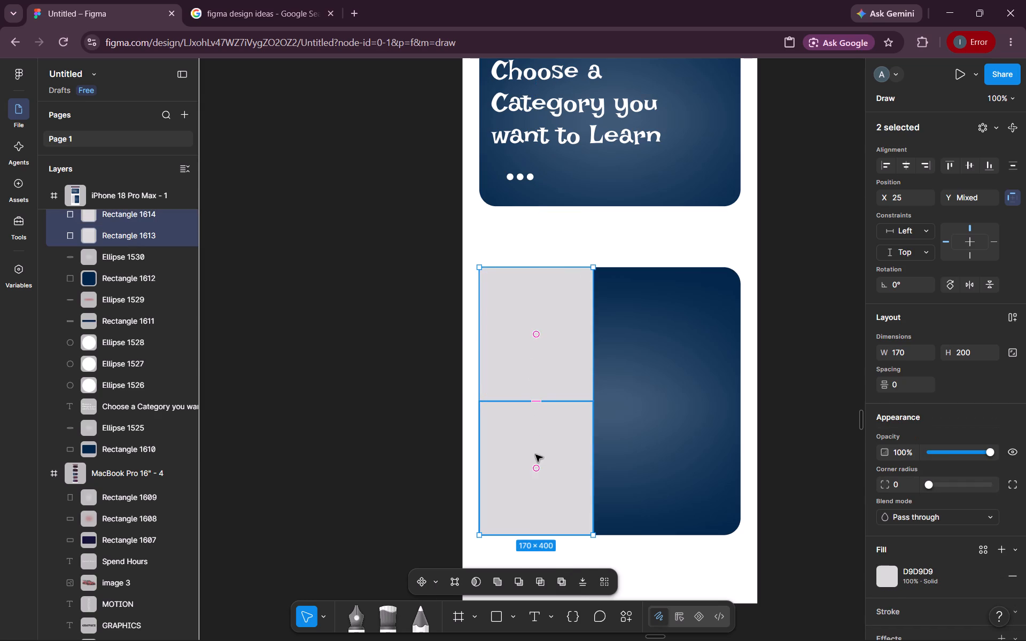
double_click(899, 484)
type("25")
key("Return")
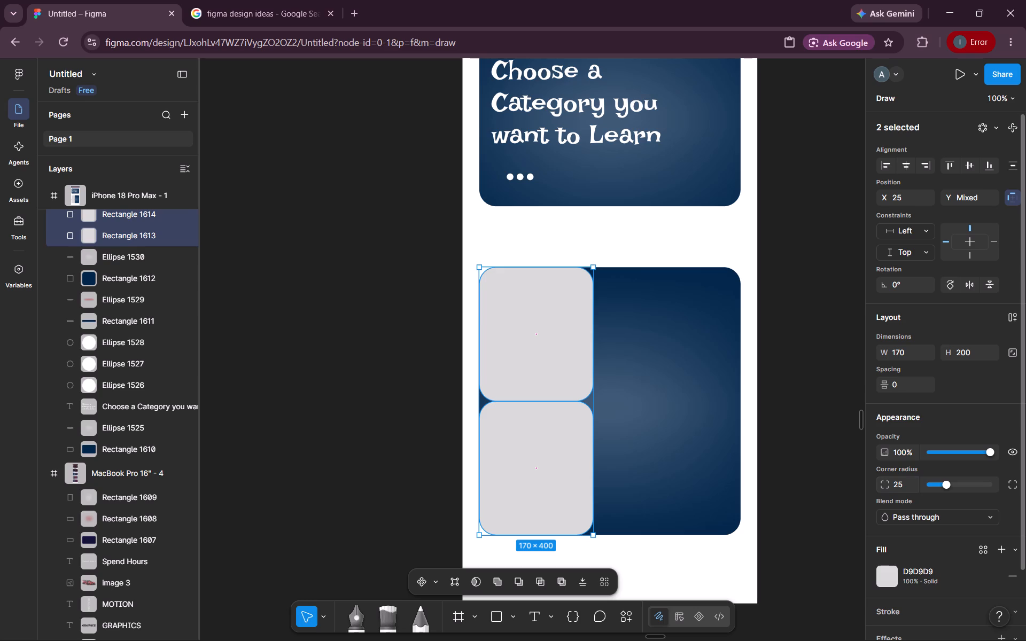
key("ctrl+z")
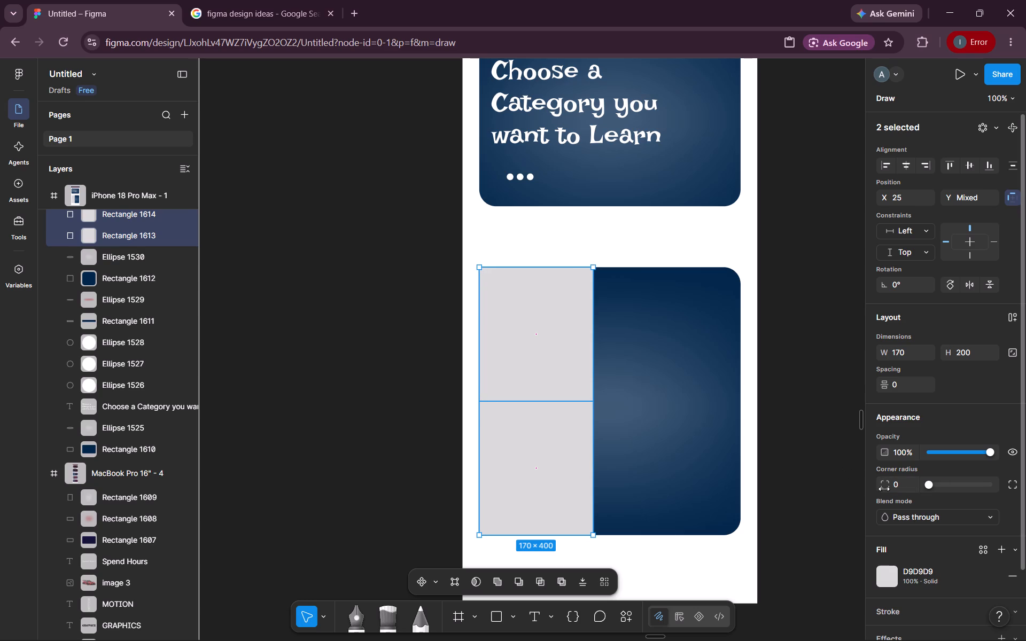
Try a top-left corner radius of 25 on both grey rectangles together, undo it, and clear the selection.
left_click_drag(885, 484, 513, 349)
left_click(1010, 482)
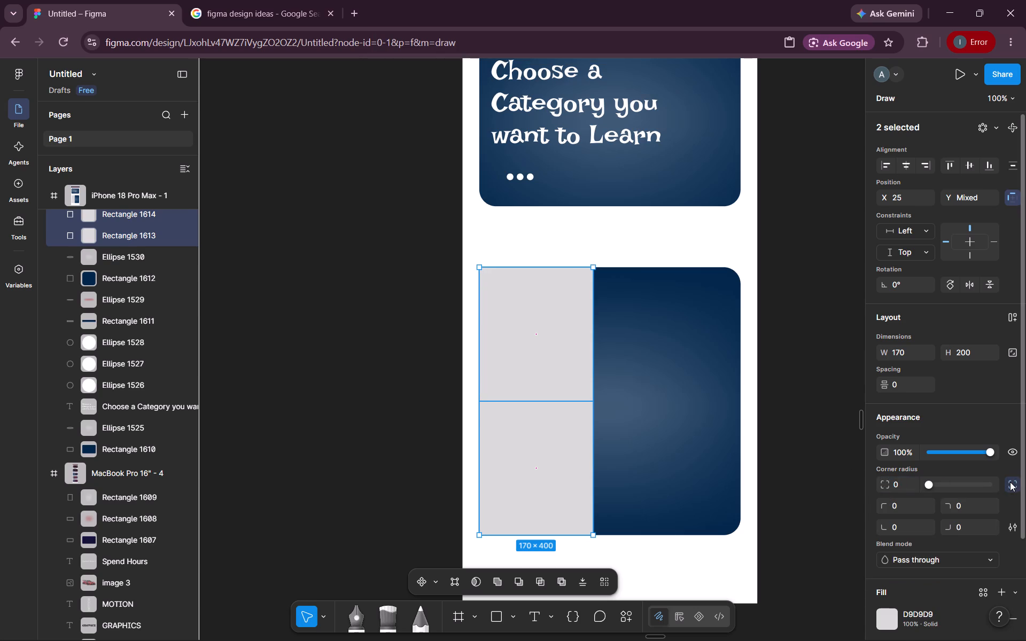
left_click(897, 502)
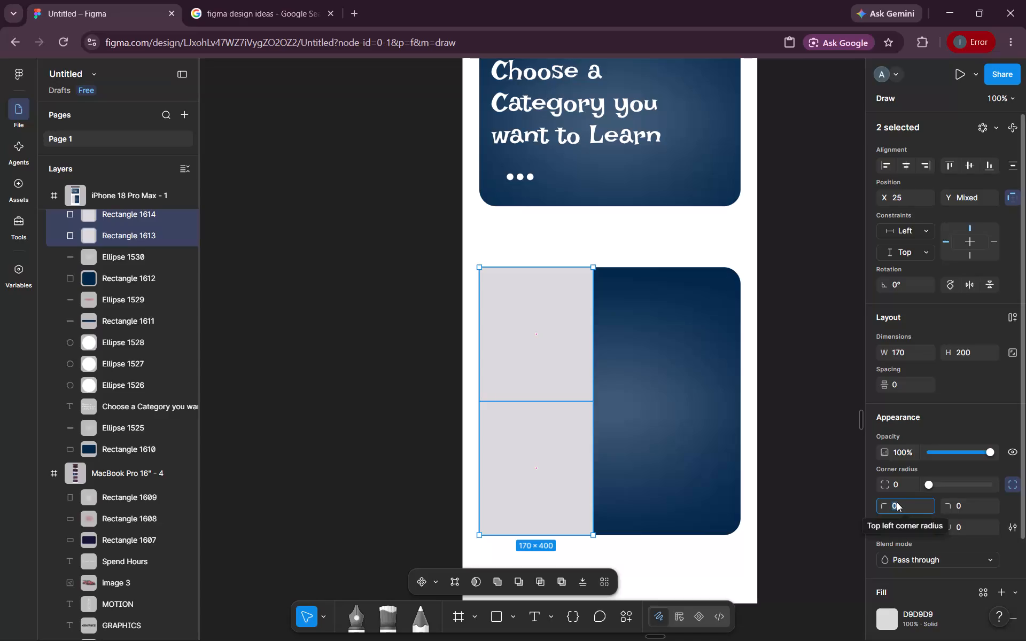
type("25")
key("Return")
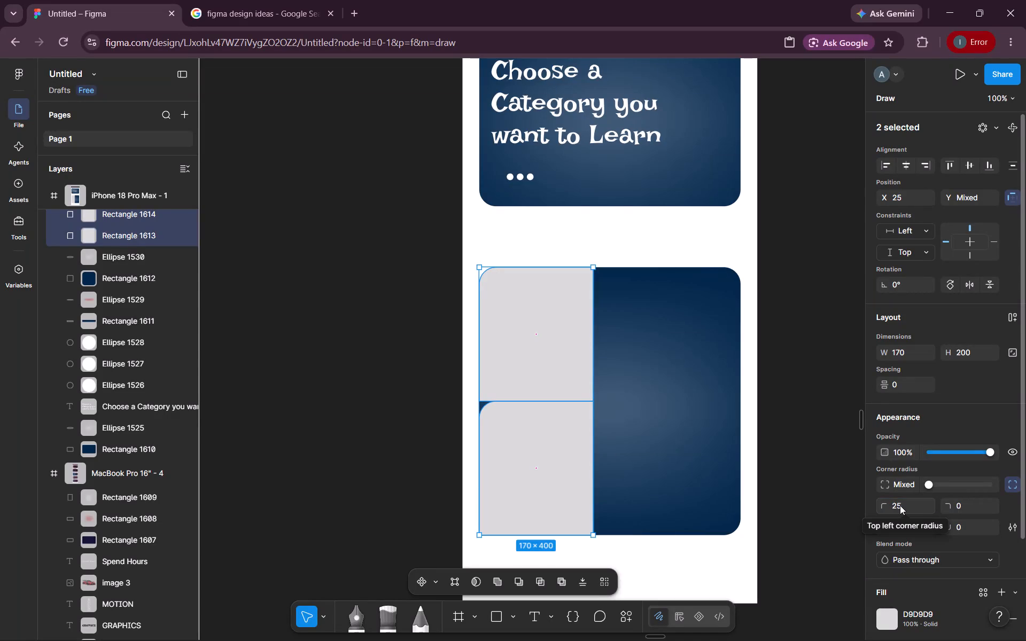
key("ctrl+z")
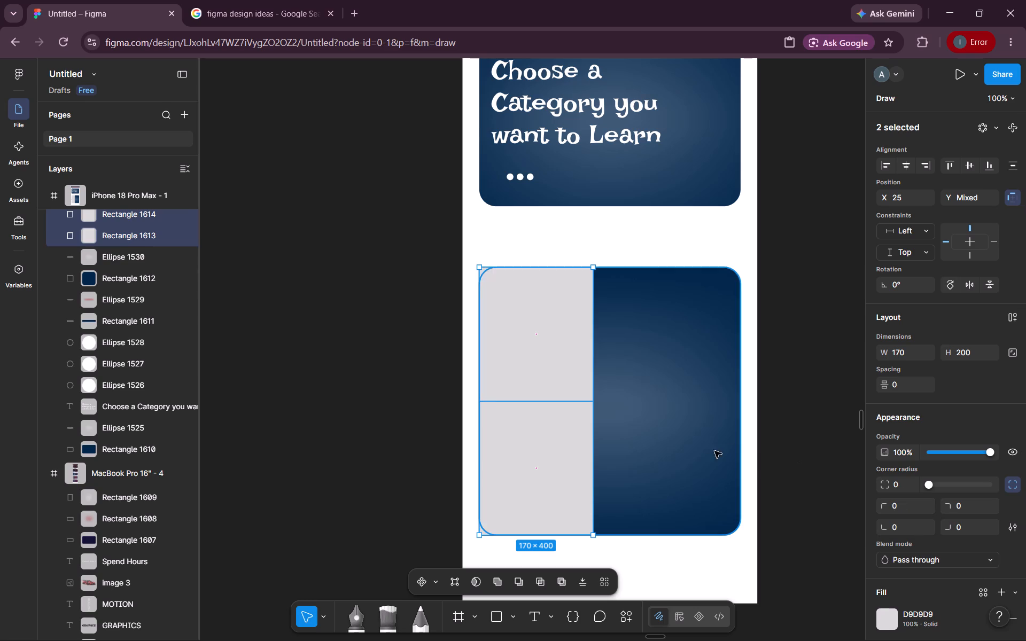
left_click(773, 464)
Round only the top-left corner of the upper grey rectangle with a radius of 25.
left_click(531, 343)
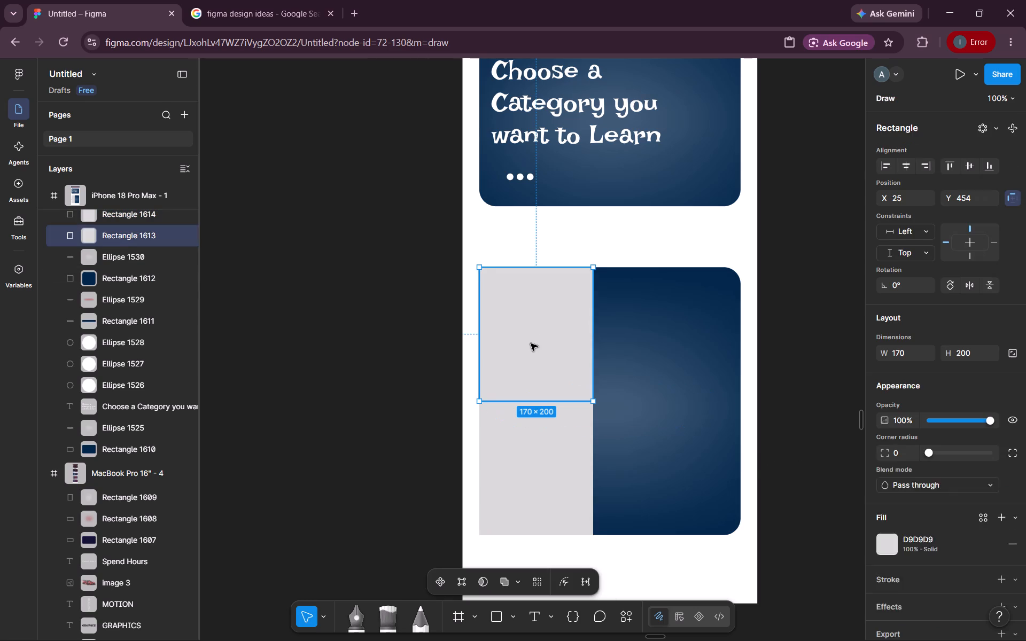
double_click(893, 472)
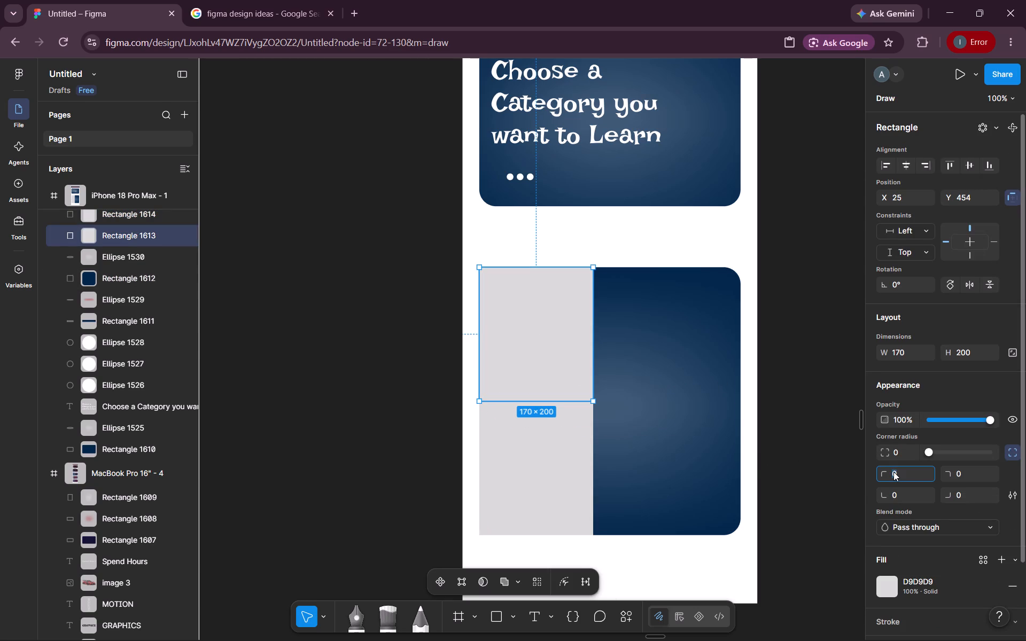
type("25")
key("Return")
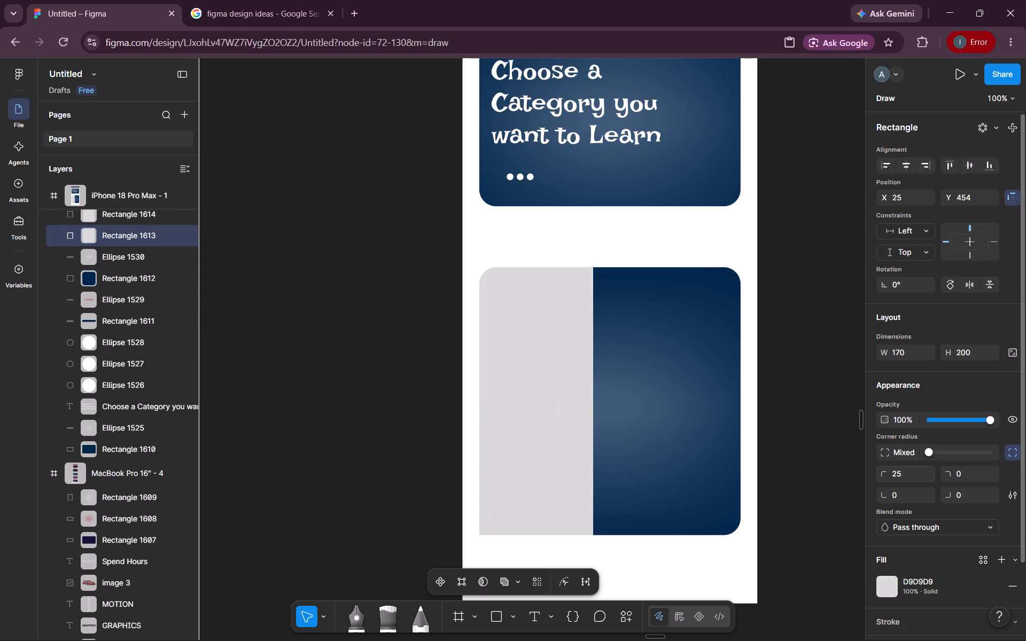
Round only the bottom-left corner of the lower grey rectangle with a radius of 25, and deselect it.
left_click(543, 445)
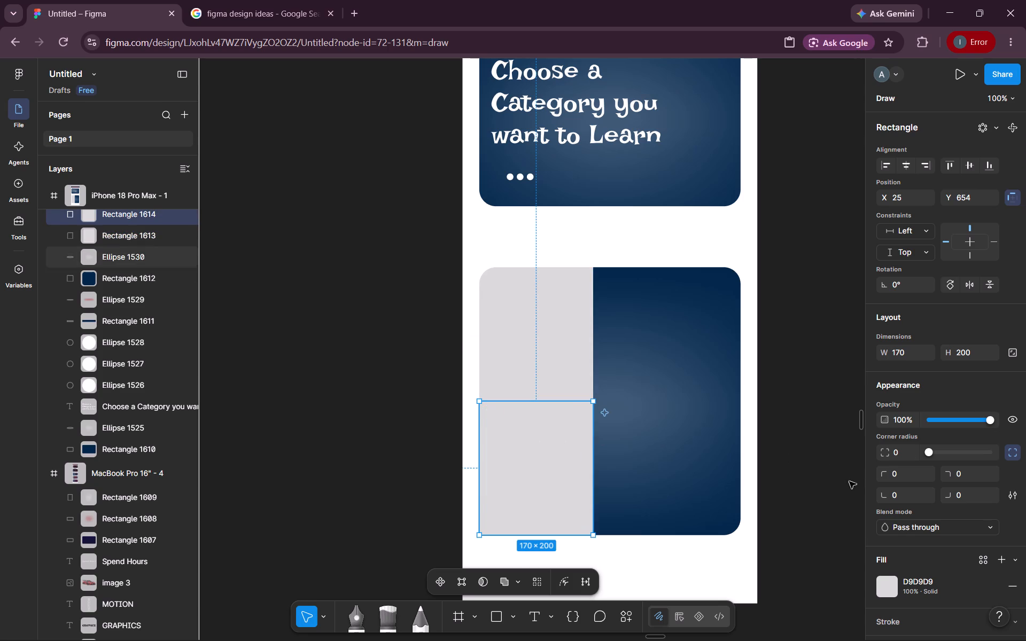
double_click(901, 493)
type("25")
key("Return")
left_click(811, 495)
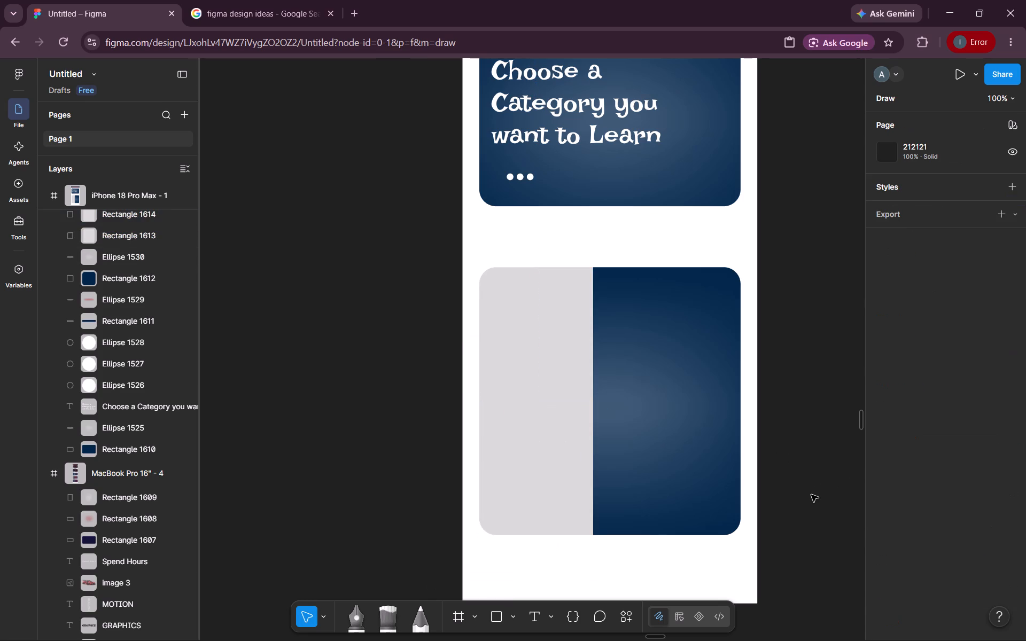
Select both grey rectangles, preview different blend modes on them, and set their blend mode to Multiply.
scroll(811, 495, "down", 1)
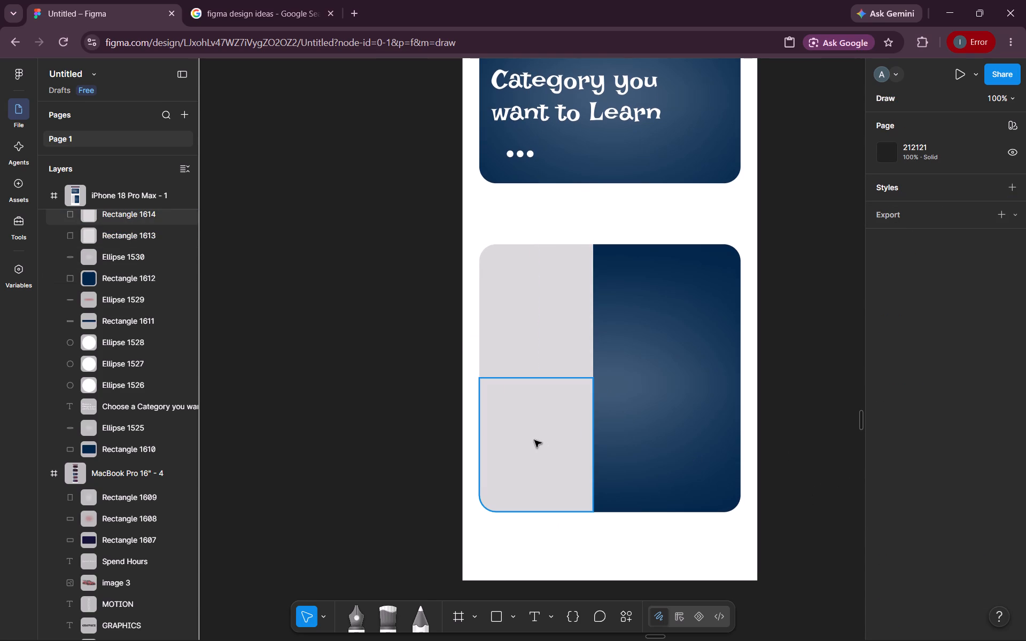
left_click(534, 440)
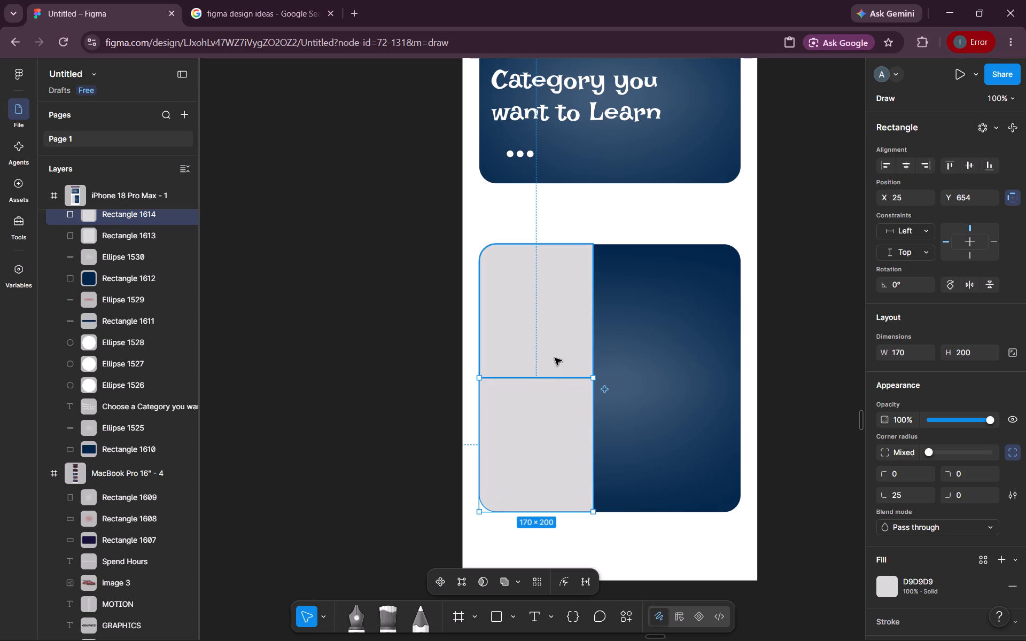
left_click(558, 324, "shift")
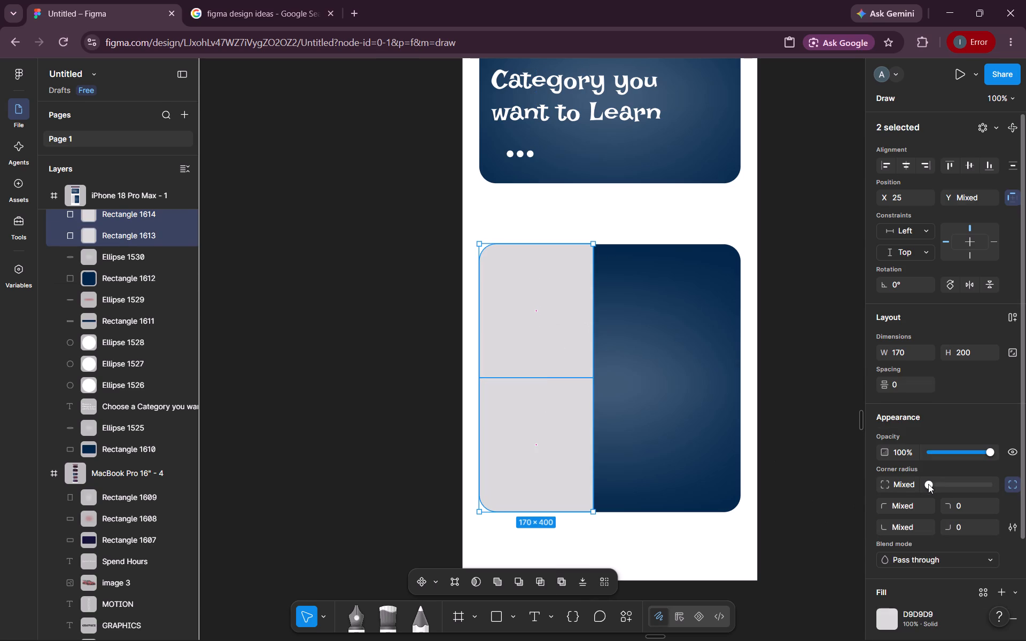
left_click(1017, 481)
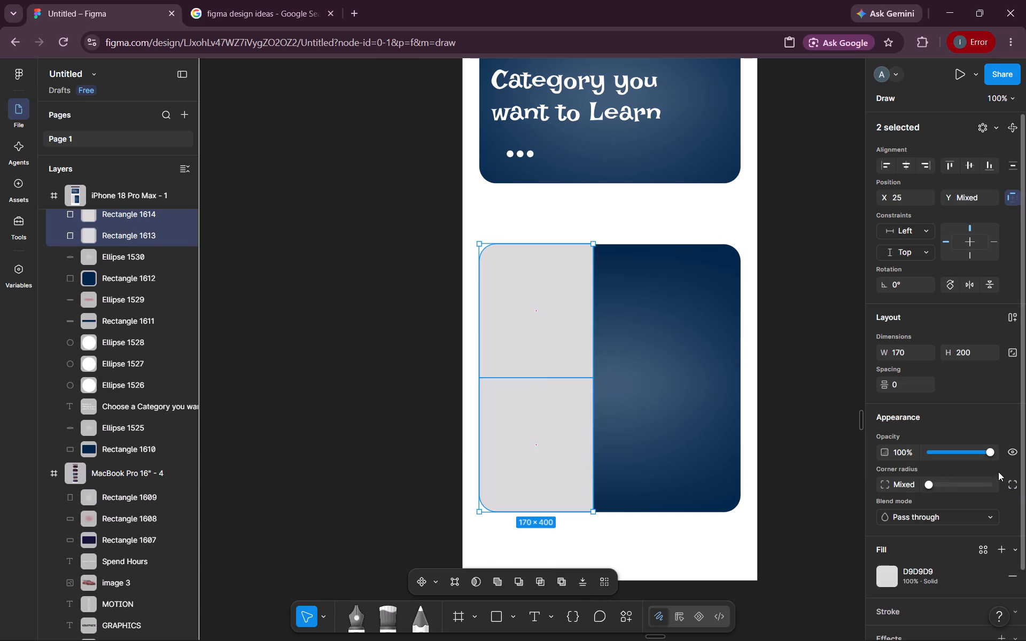
scroll(957, 515, "down", 1)
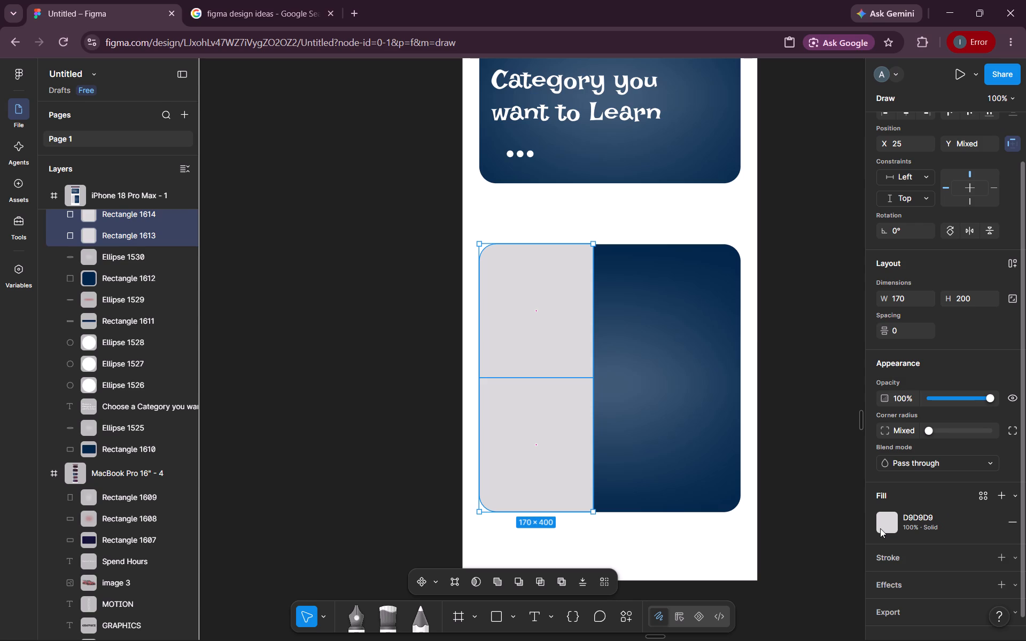
scroll(880, 528, "down", 1)
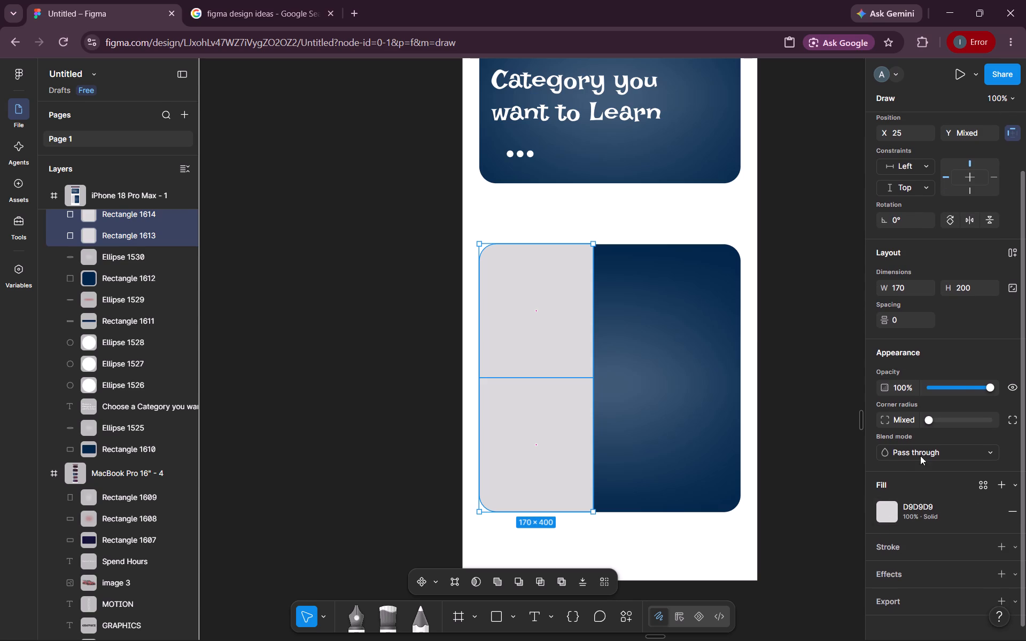
left_click(922, 448)
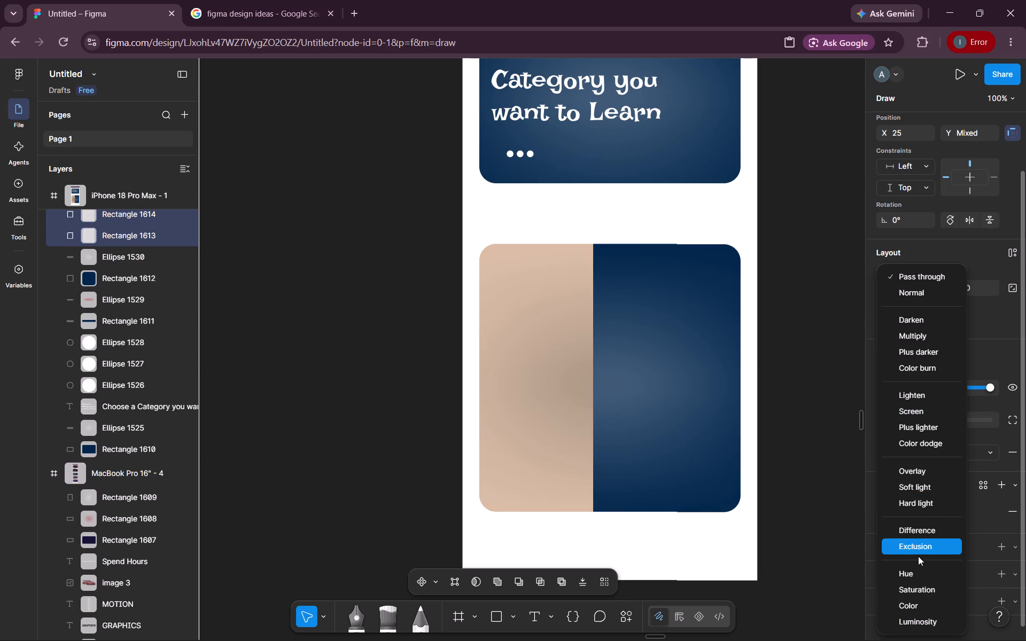
scroll(918, 556, "down", 2)
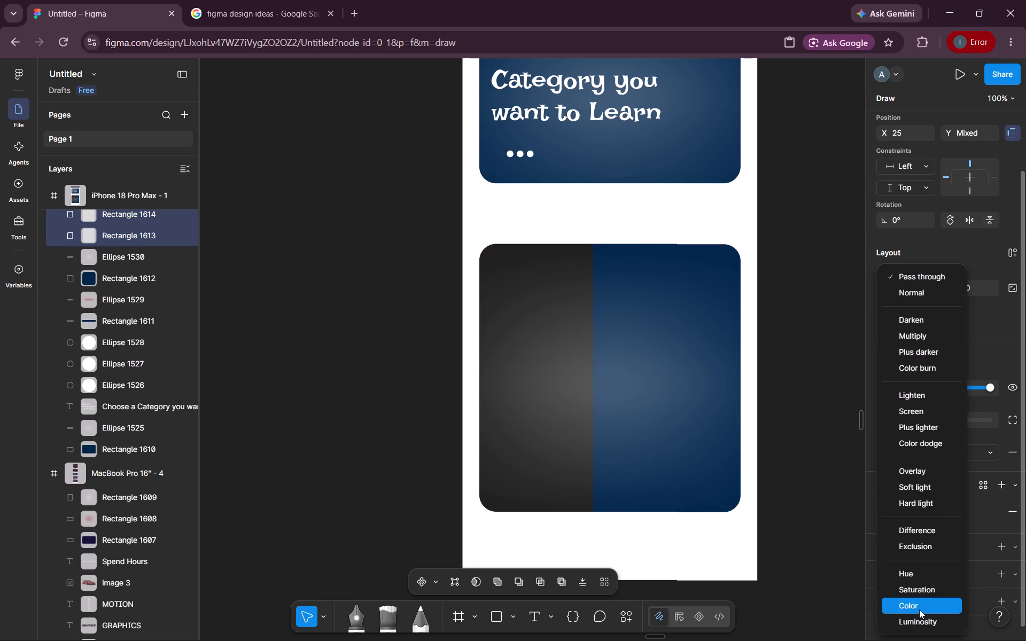
scroll(919, 624, "down", 1)
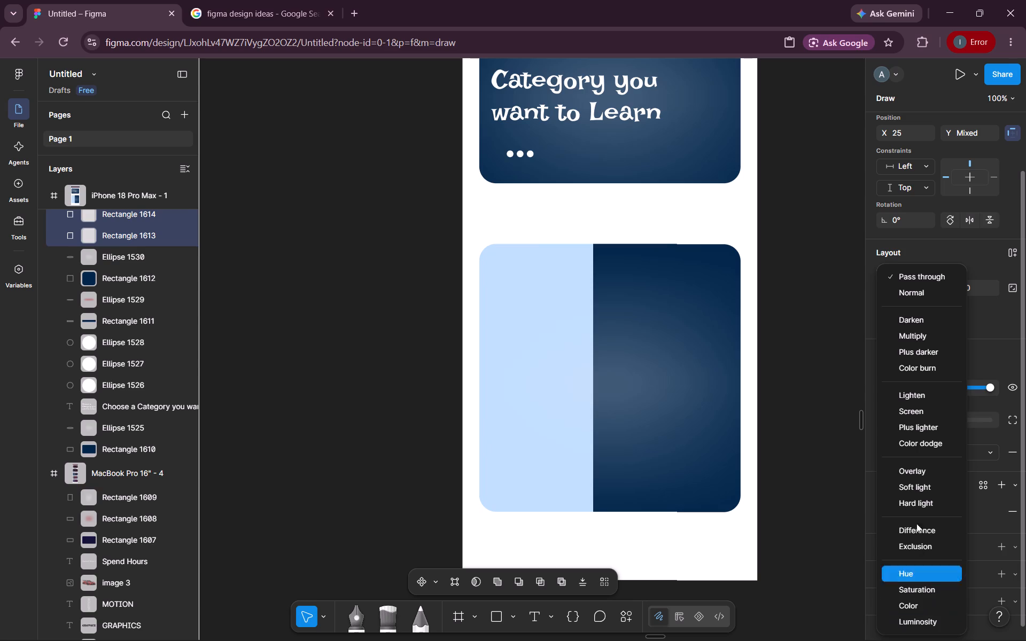
left_click(914, 340)
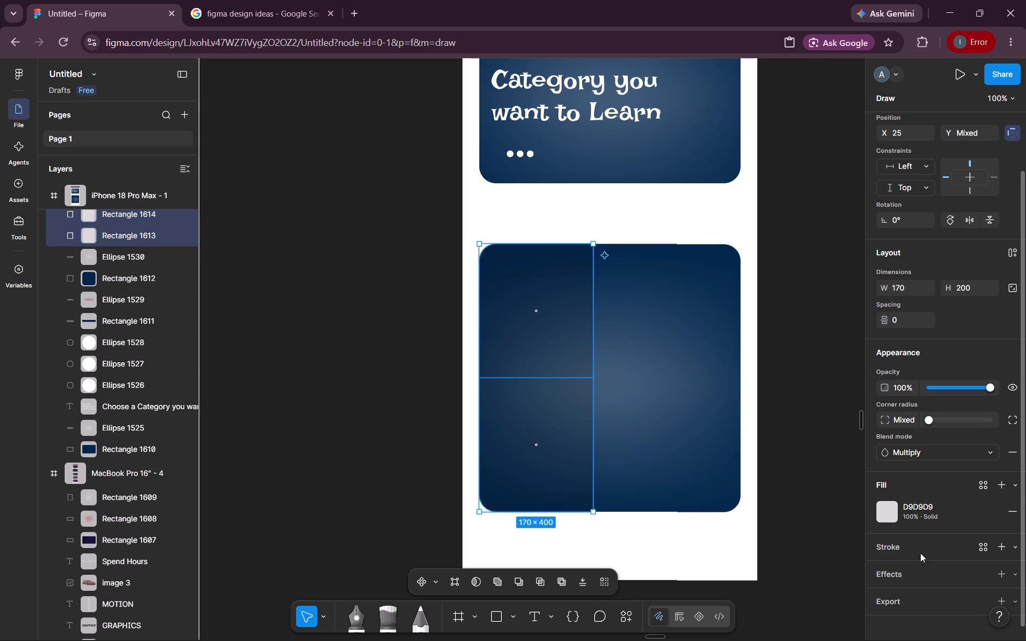
Add a Glass effect with refraction 100 to both selected rectangles, after trying drop shadow and layer blur, and deselect them.
left_click(924, 572)
scroll(924, 572, "down", 1)
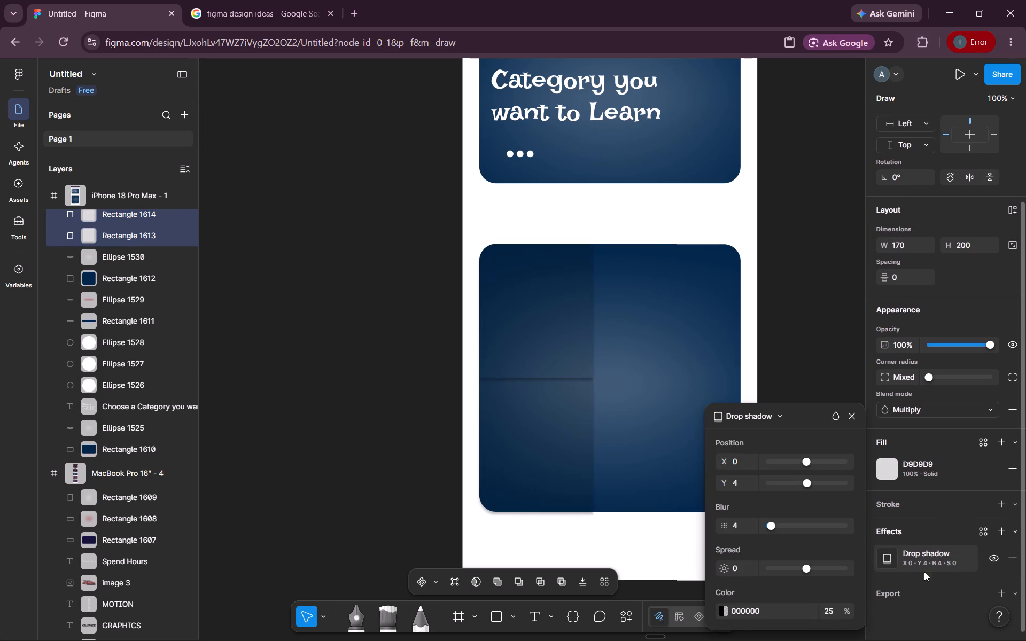
scroll(924, 572, "down", 1)
left_click(750, 414)
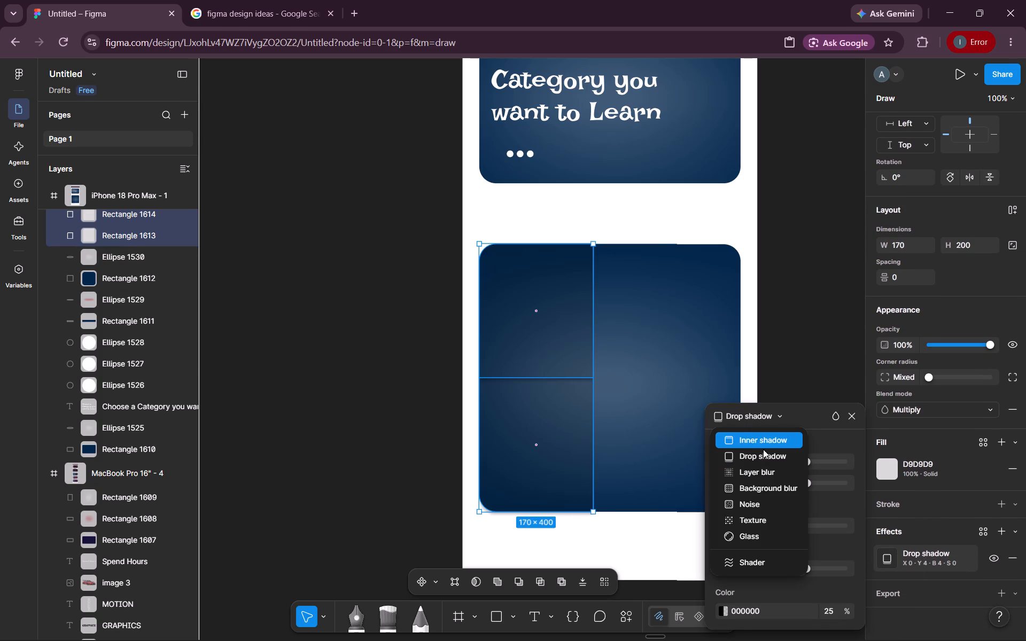
left_click(766, 470)
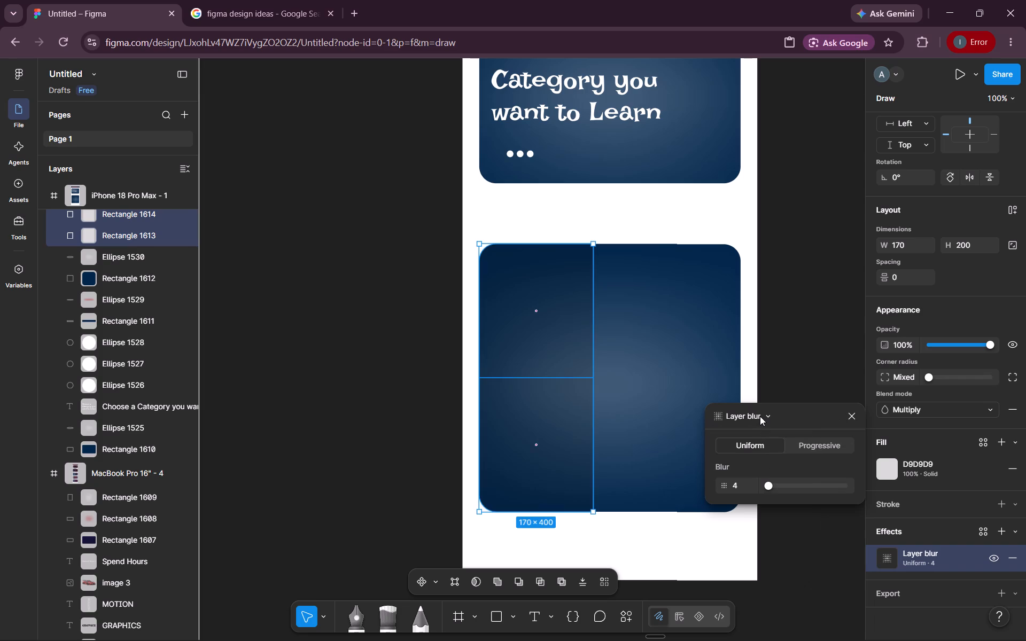
left_click(760, 416)
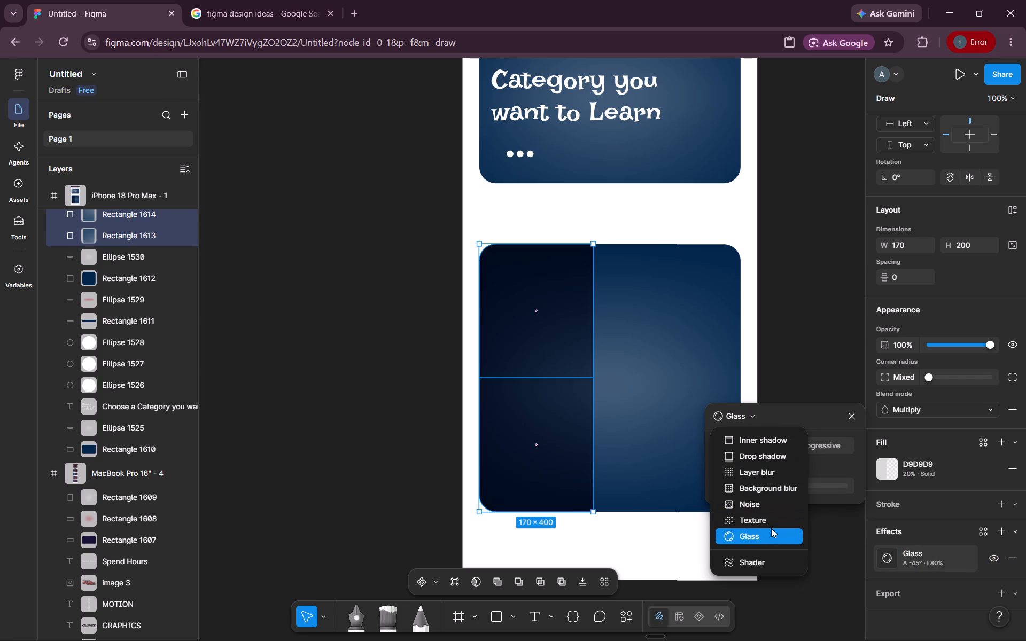
left_click(771, 528)
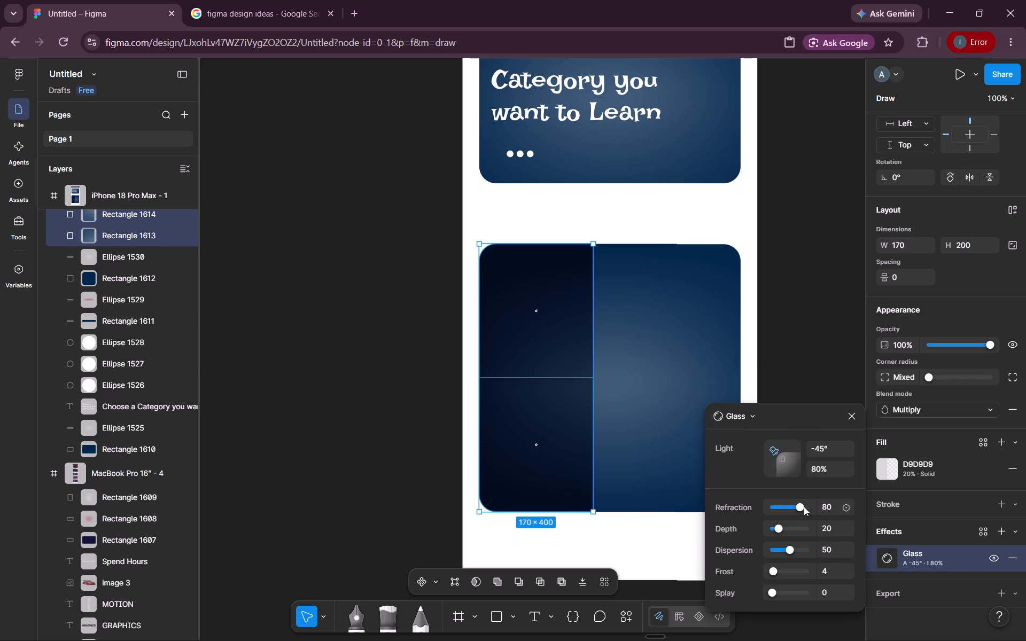
left_click_drag(803, 506, 809, 496)
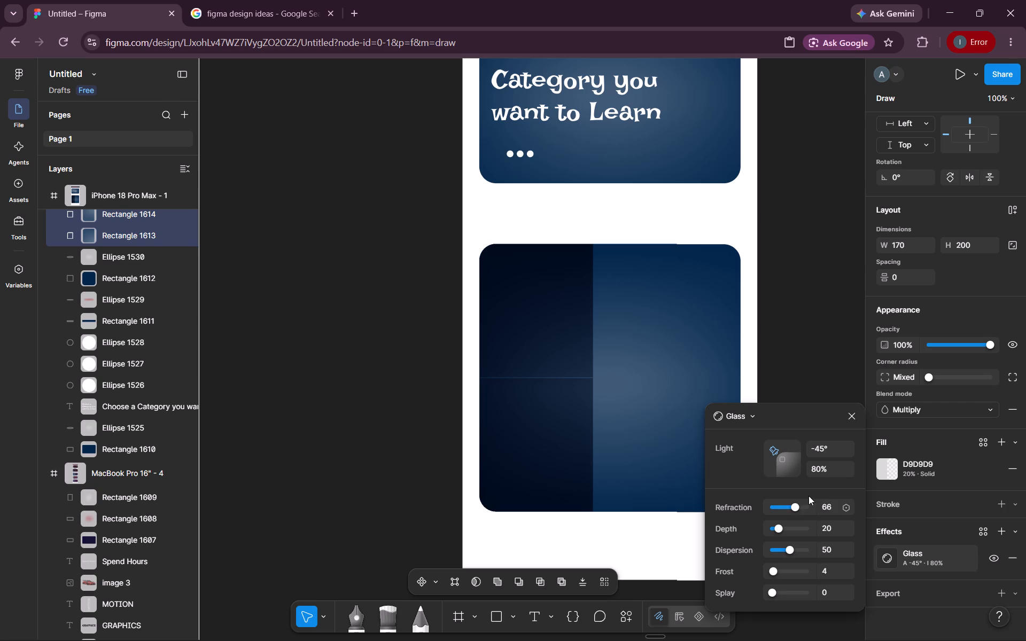
left_click_drag(809, 496, 872, 491)
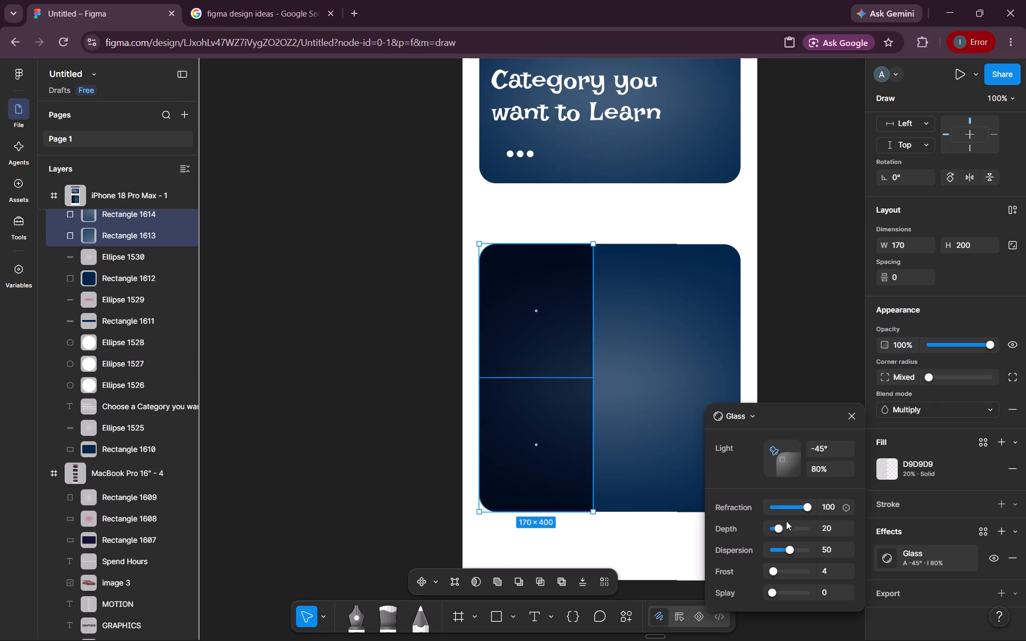
left_click(857, 416)
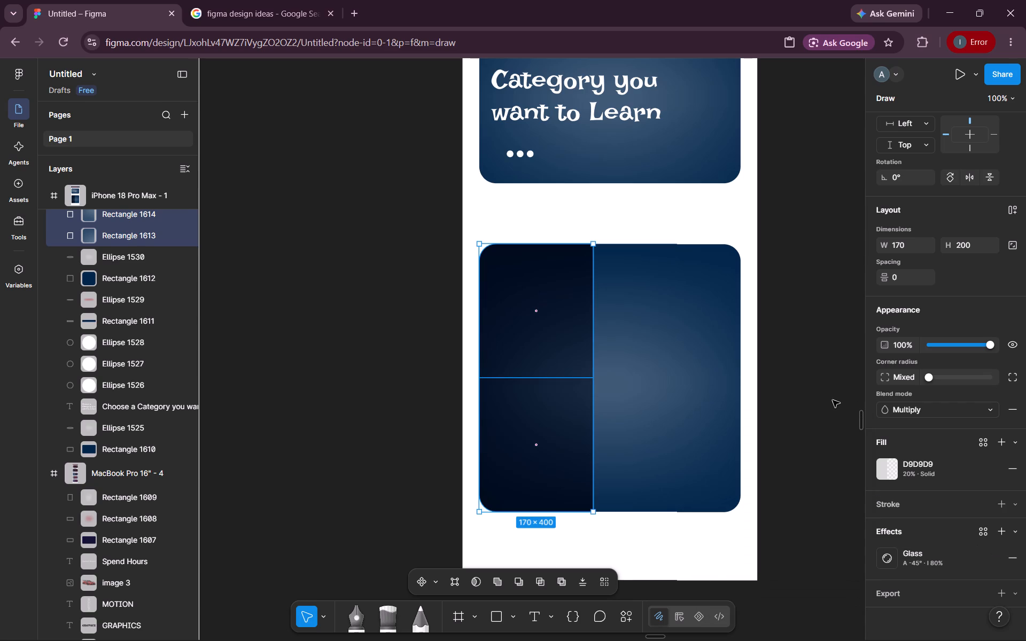
left_click(833, 400)
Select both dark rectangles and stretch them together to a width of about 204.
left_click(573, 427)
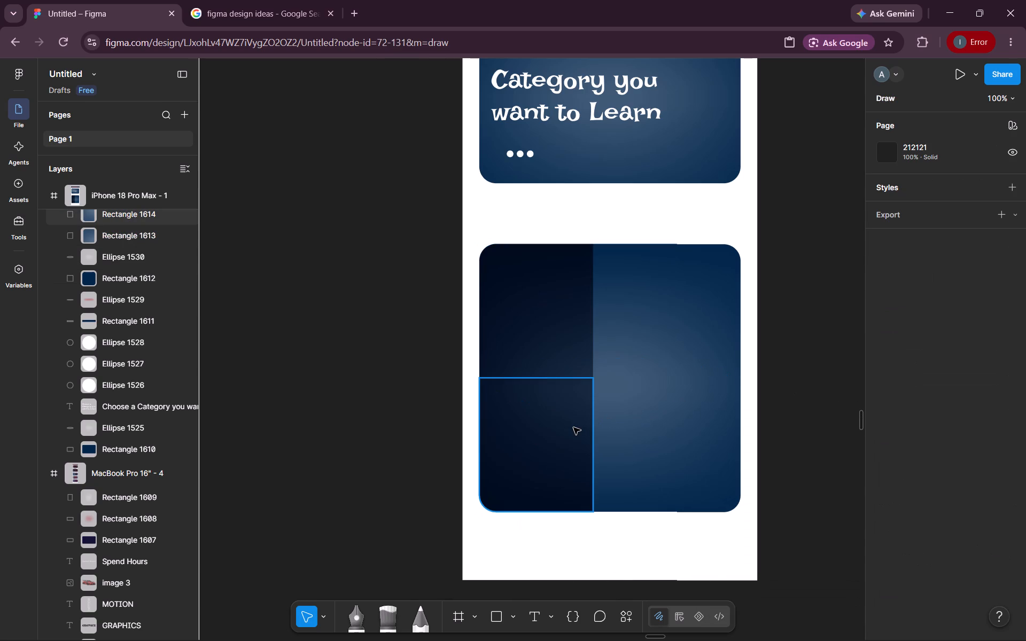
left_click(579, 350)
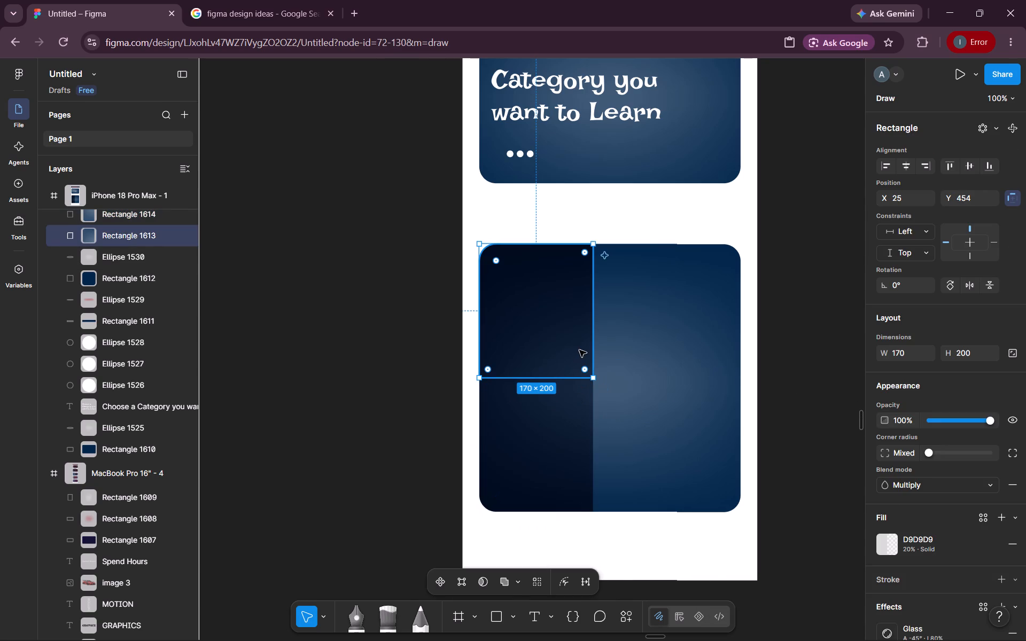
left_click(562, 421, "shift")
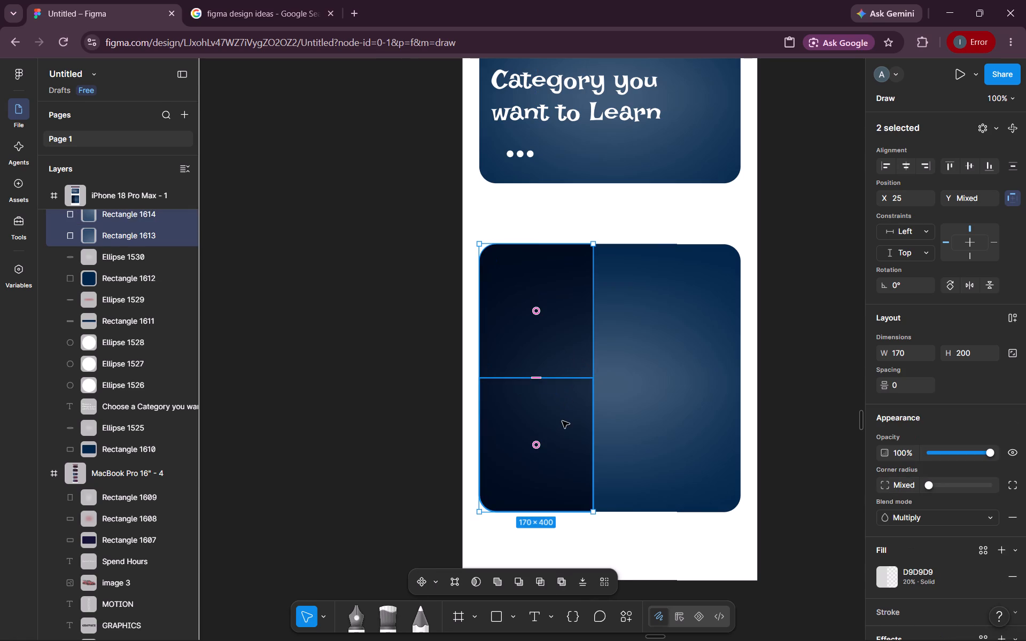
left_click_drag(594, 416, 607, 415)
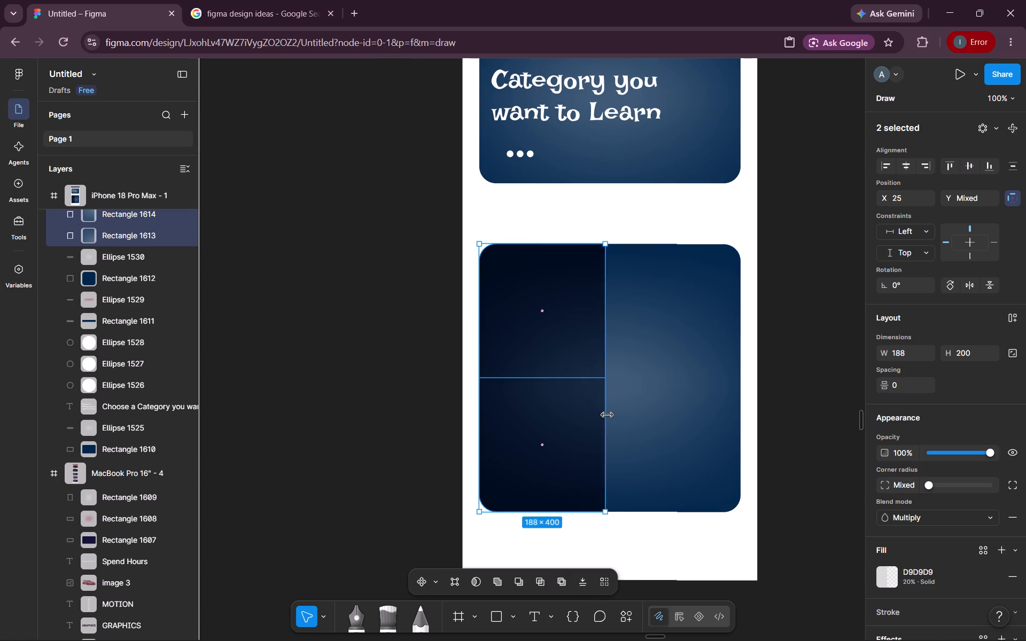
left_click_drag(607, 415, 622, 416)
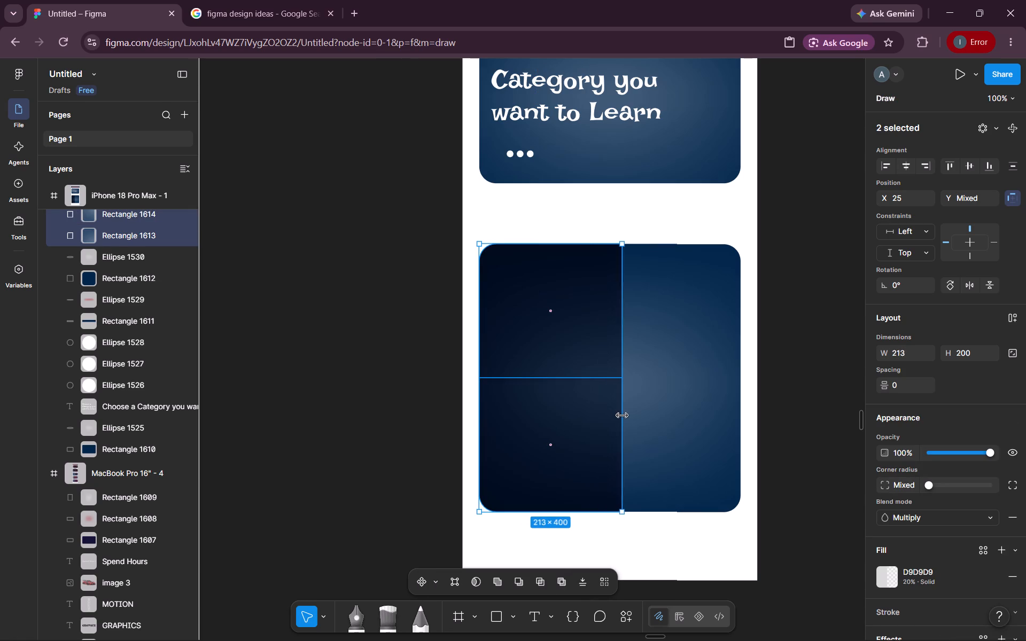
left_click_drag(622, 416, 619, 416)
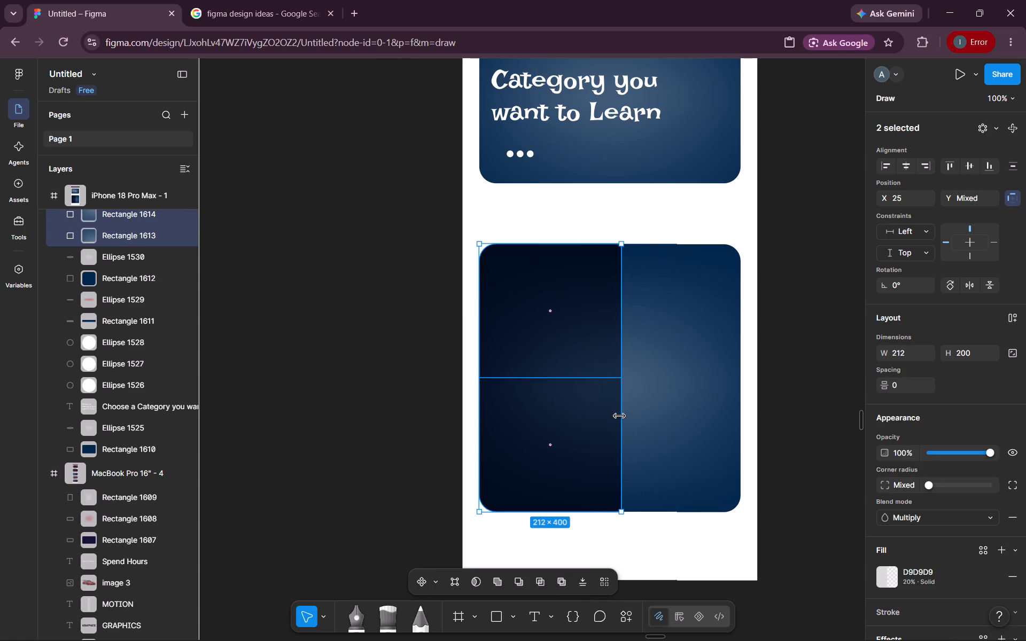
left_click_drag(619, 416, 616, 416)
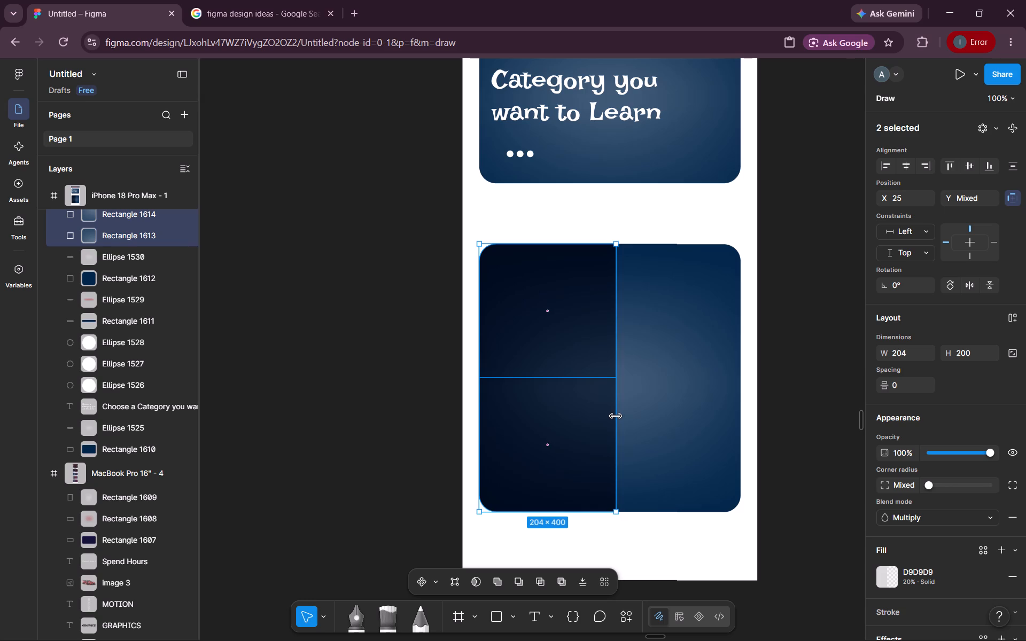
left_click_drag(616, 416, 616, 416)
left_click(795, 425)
Check the lower card's width, set both dark rectangles' width to 145, and clear the selection.
left_click(714, 501)
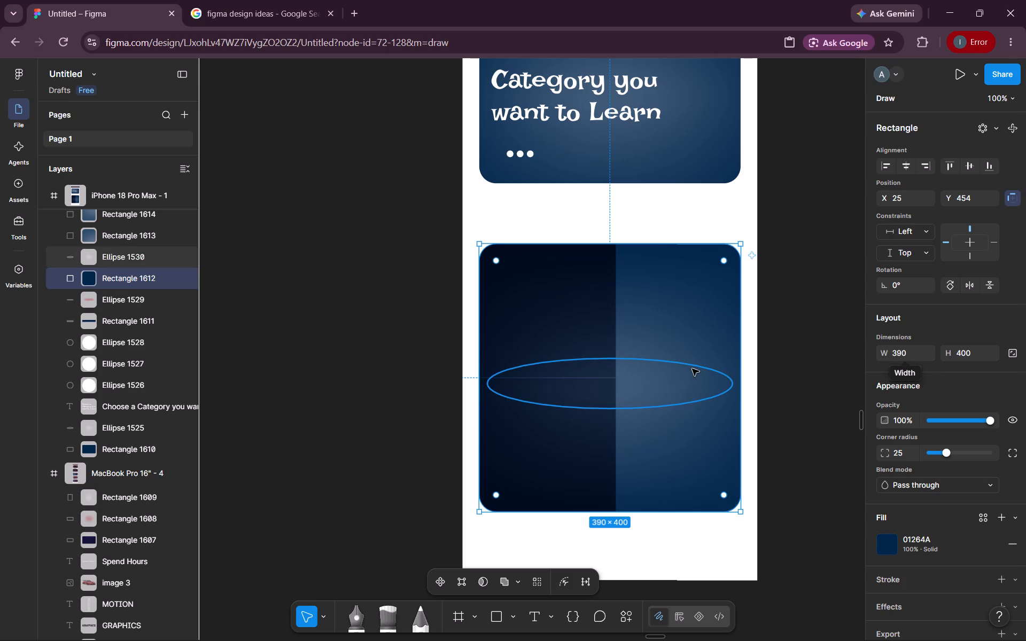
left_click(592, 327)
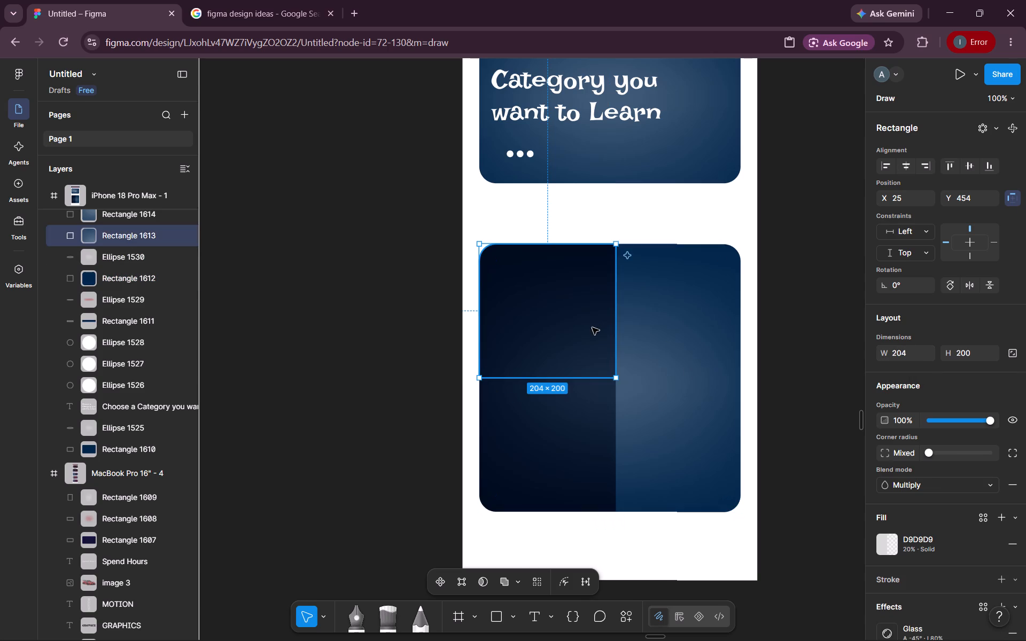
left_click(578, 458, "shift")
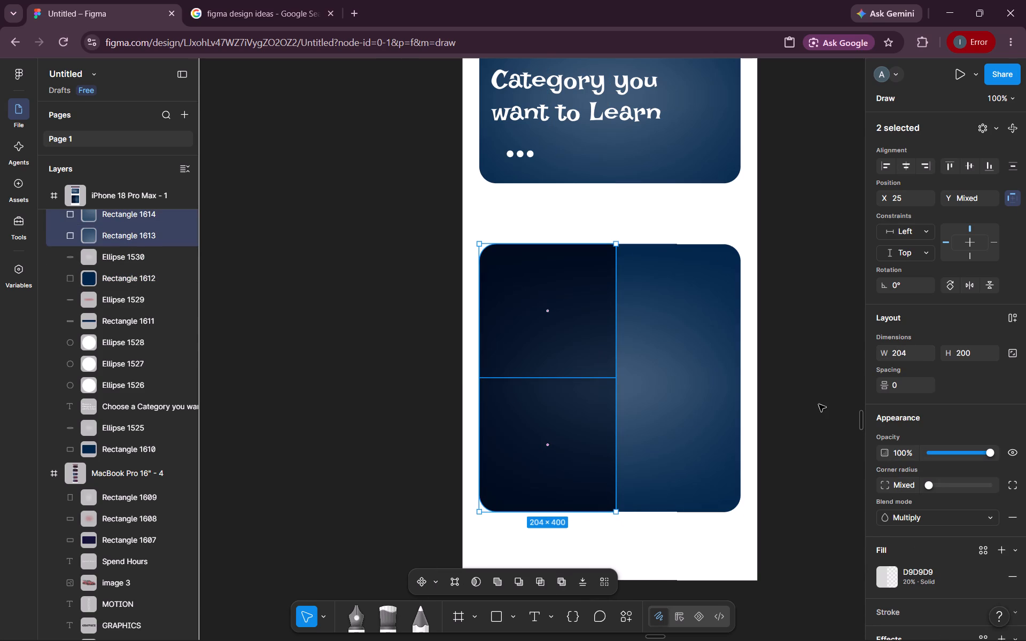
double_click(901, 351)
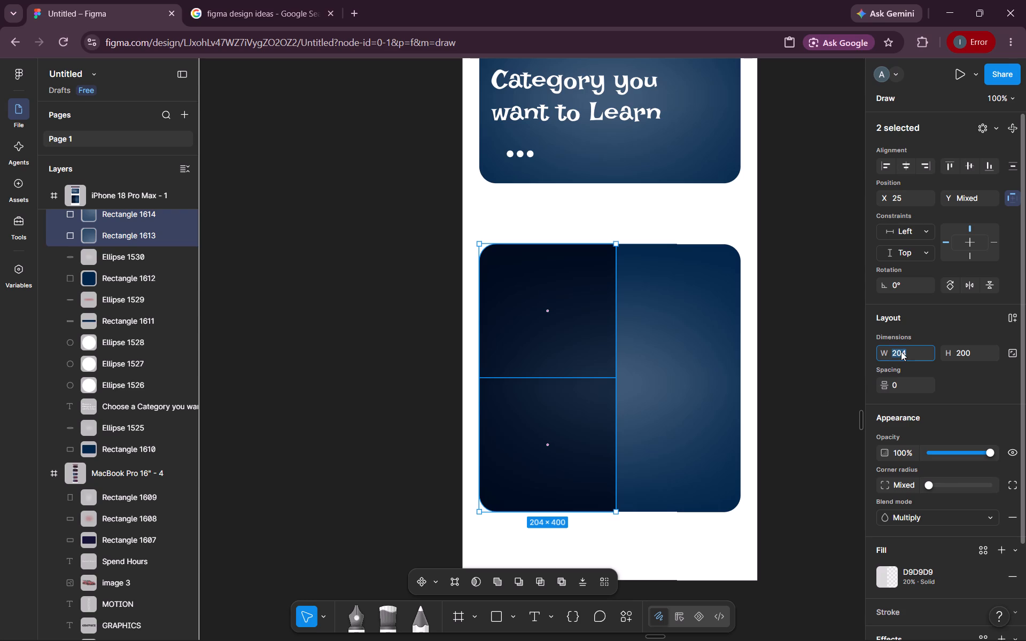
type("145")
key("Return")
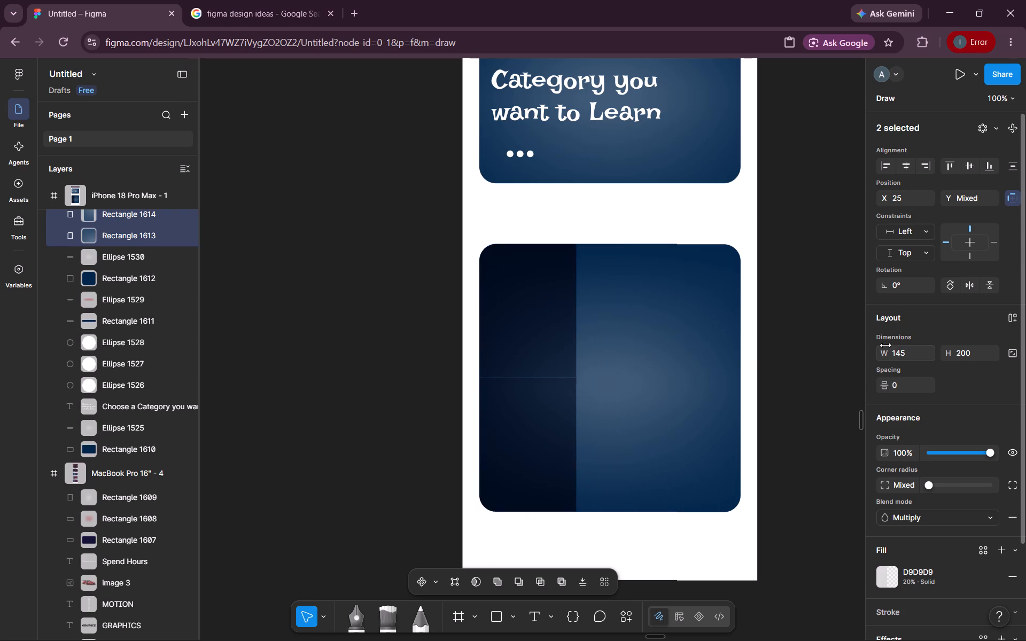
left_click(809, 426)
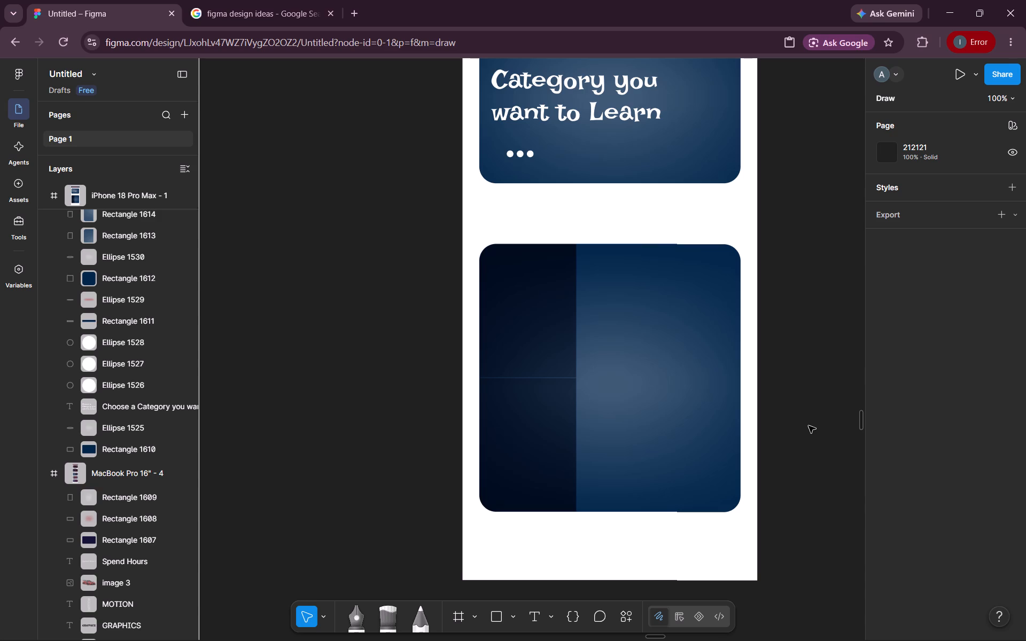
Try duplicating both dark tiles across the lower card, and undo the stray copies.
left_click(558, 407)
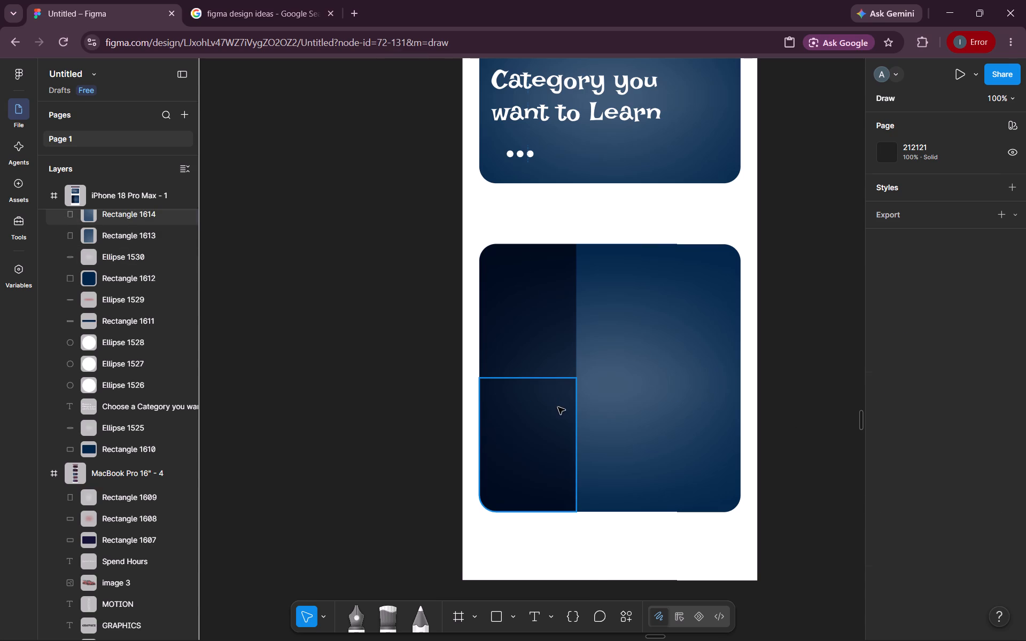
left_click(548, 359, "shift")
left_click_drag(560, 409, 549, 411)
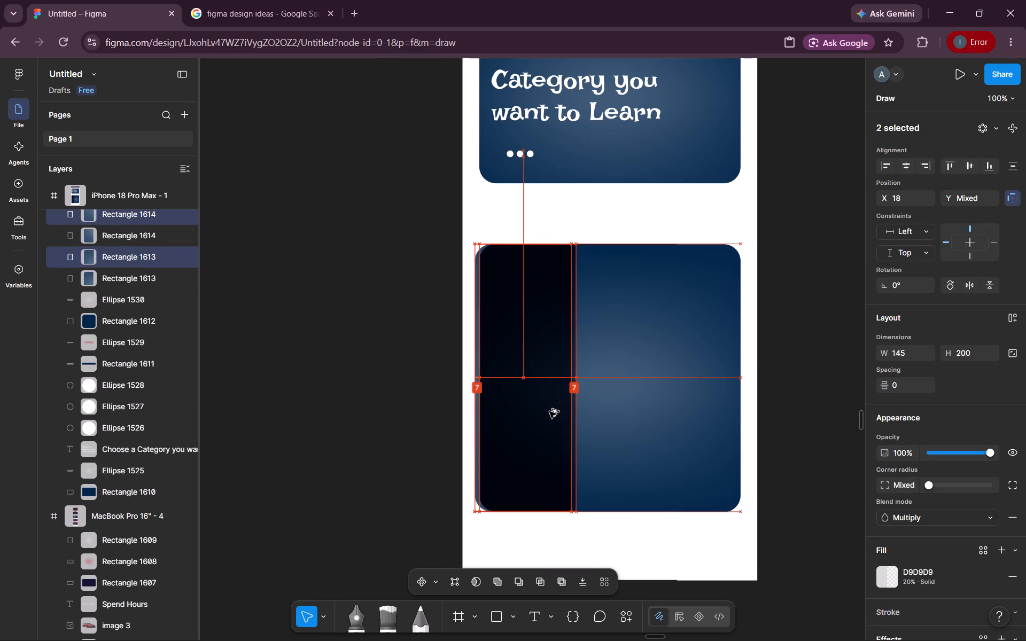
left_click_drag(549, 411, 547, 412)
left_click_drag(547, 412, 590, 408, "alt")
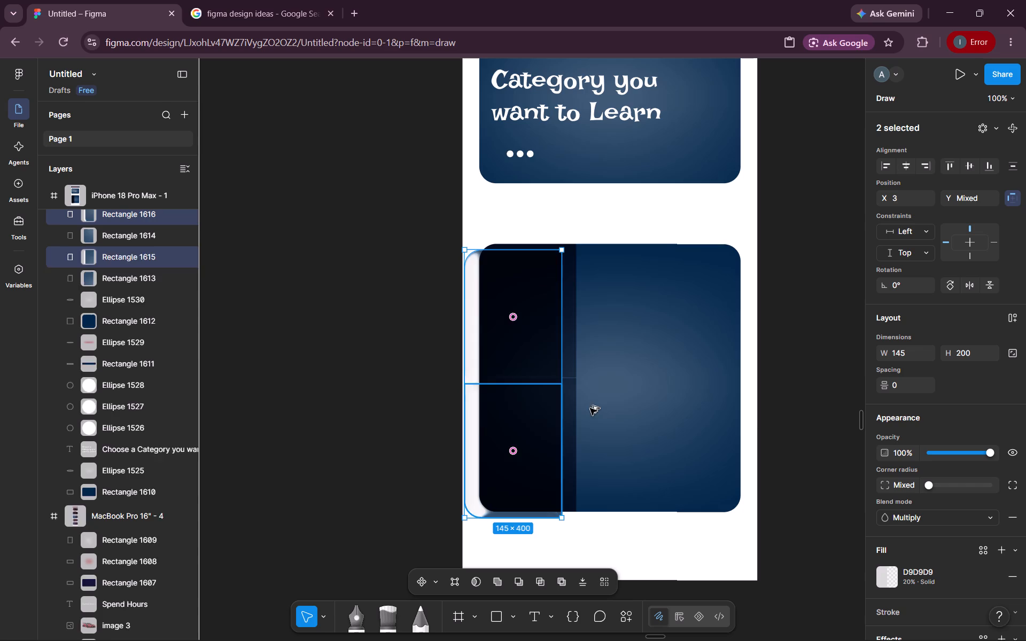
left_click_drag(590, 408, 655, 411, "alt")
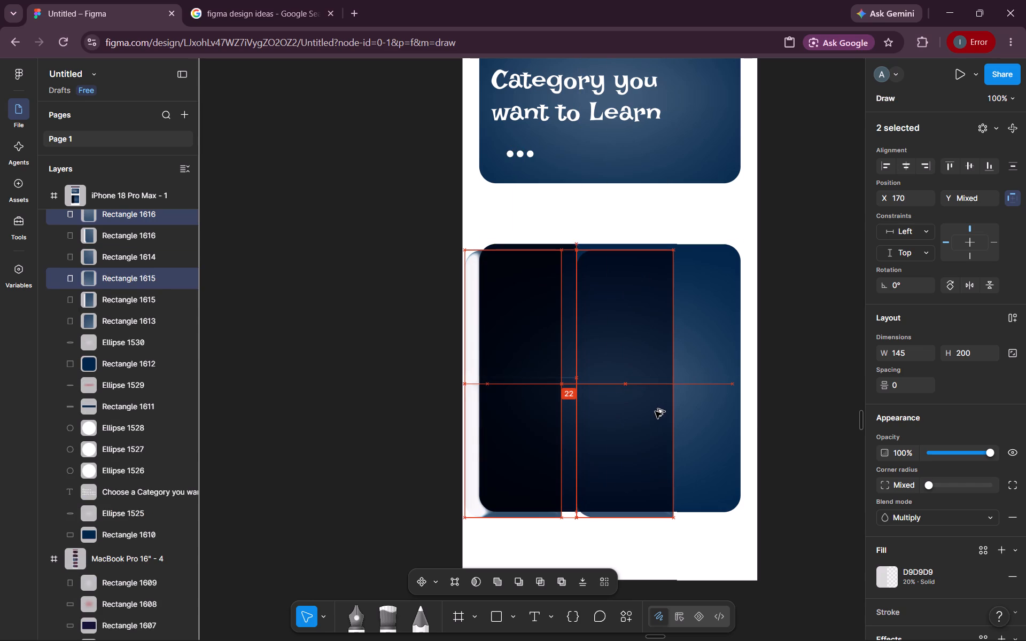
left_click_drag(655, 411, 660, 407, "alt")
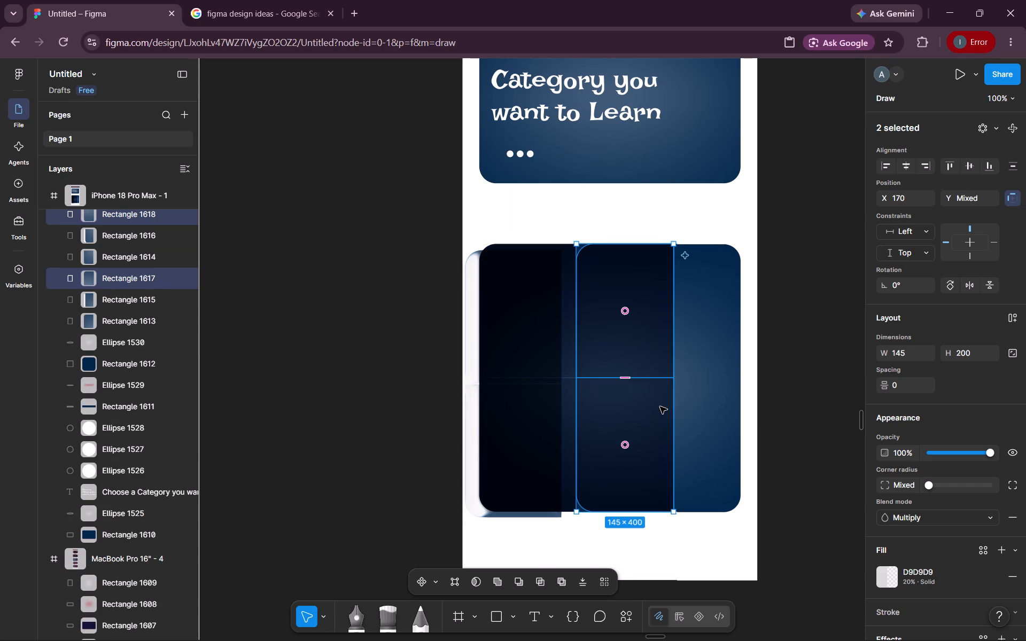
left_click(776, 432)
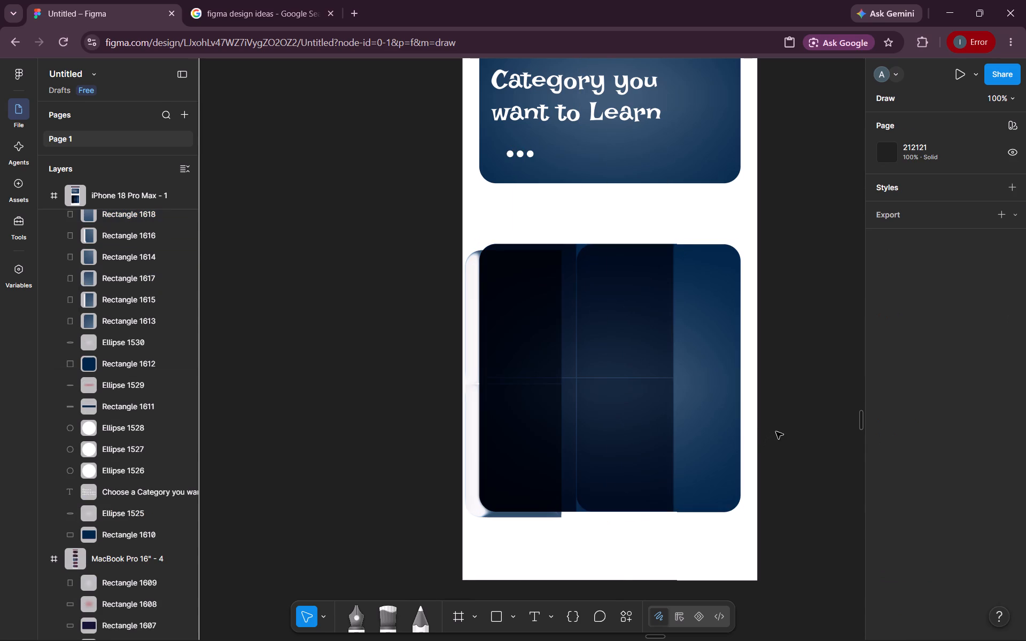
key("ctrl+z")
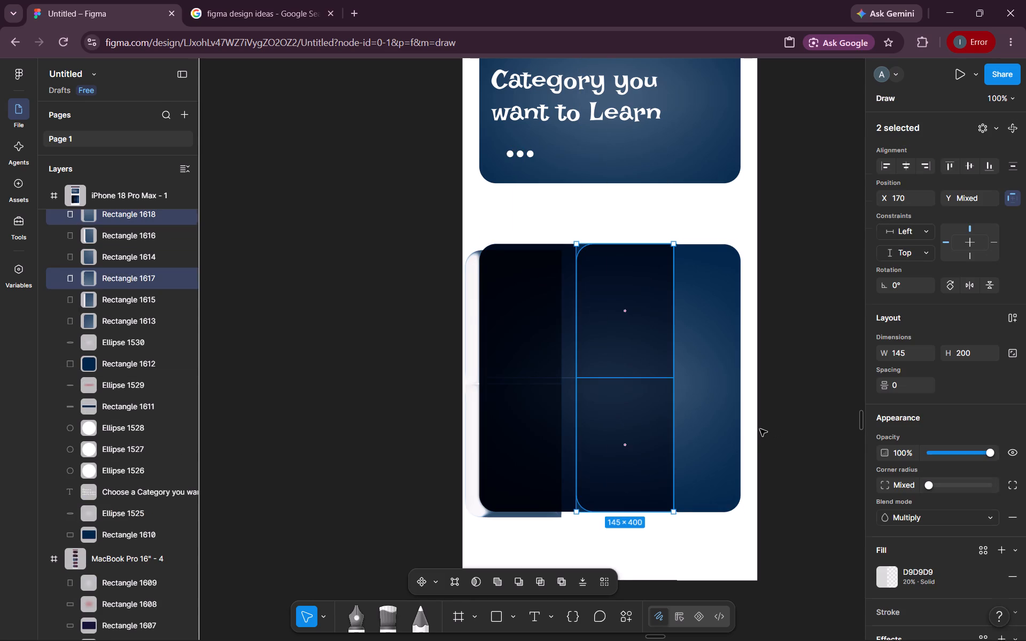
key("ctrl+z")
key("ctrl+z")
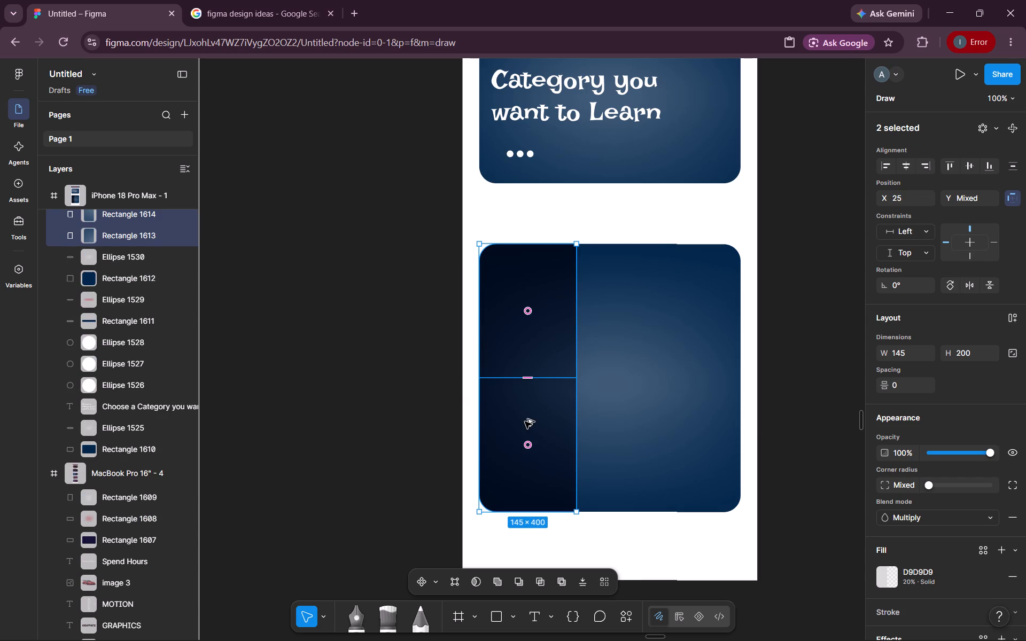
Duplicate both dark tiles flush with the lower card's right edge at X 270, aligned vertically with the originals, and deselect them.
left_click_drag(525, 421, 640, 418, "alt")
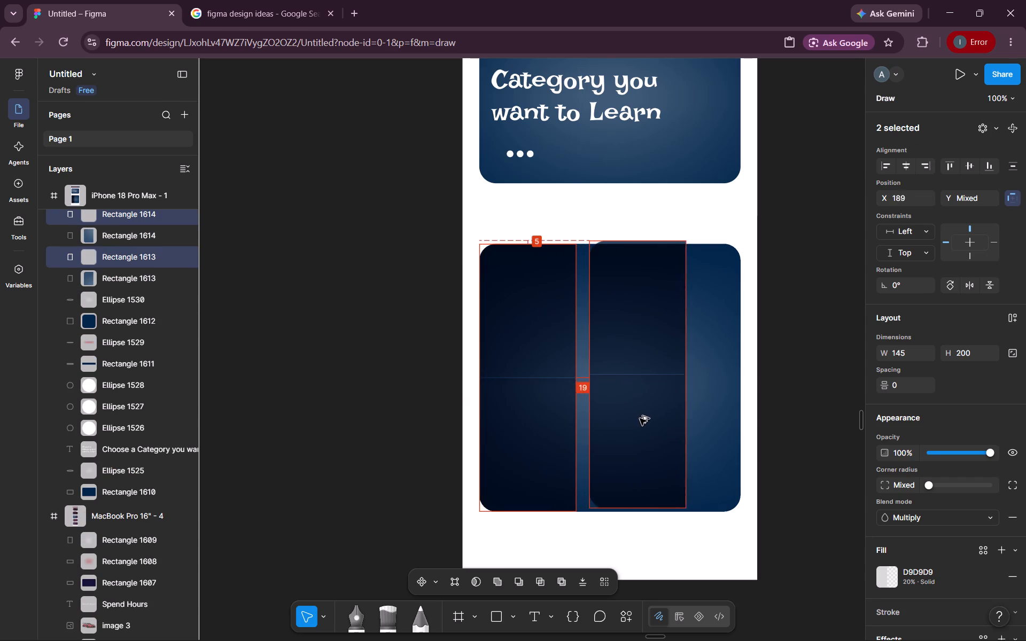
left_click_drag(640, 418, 690, 425, "alt")
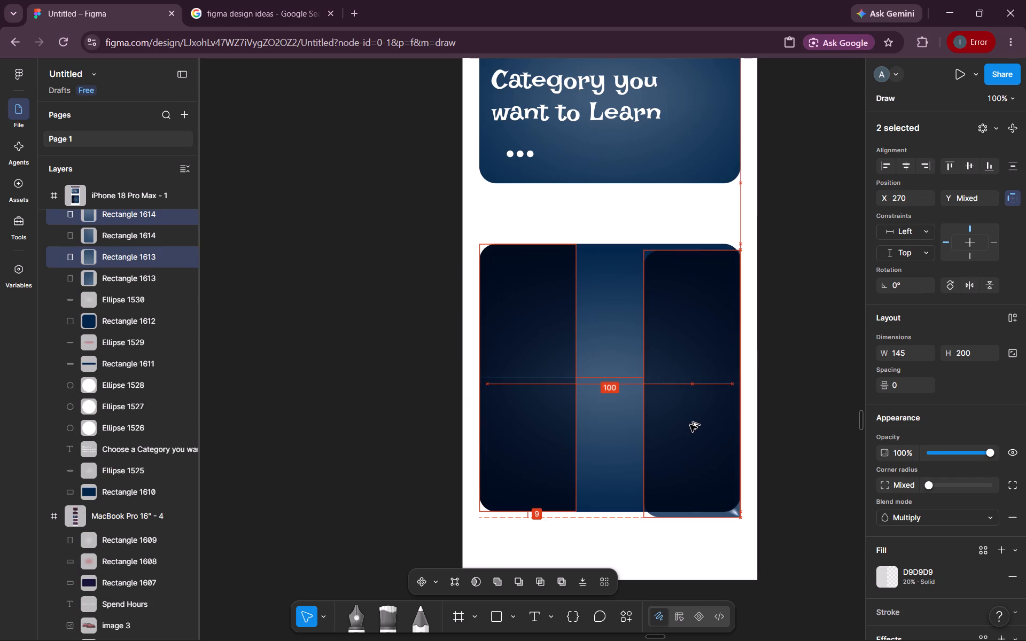
left_click_drag(690, 425, 689, 421, "alt")
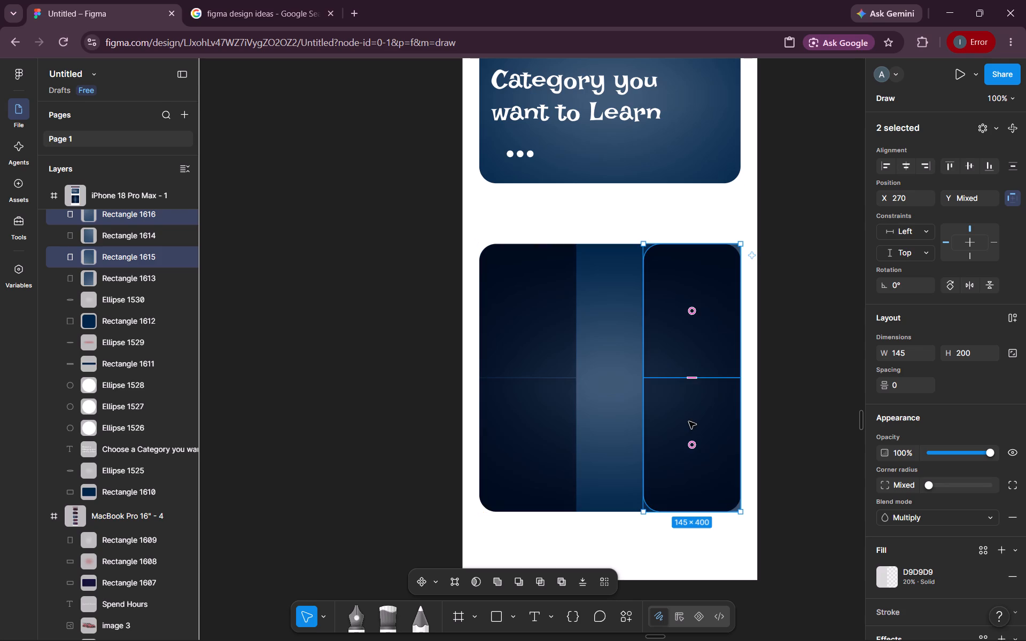
left_click(761, 416)
On the lower card's bottom-right tile, set the bottom-left corner radius to 0 and the bottom-right corner radius to 25.
left_click(668, 448)
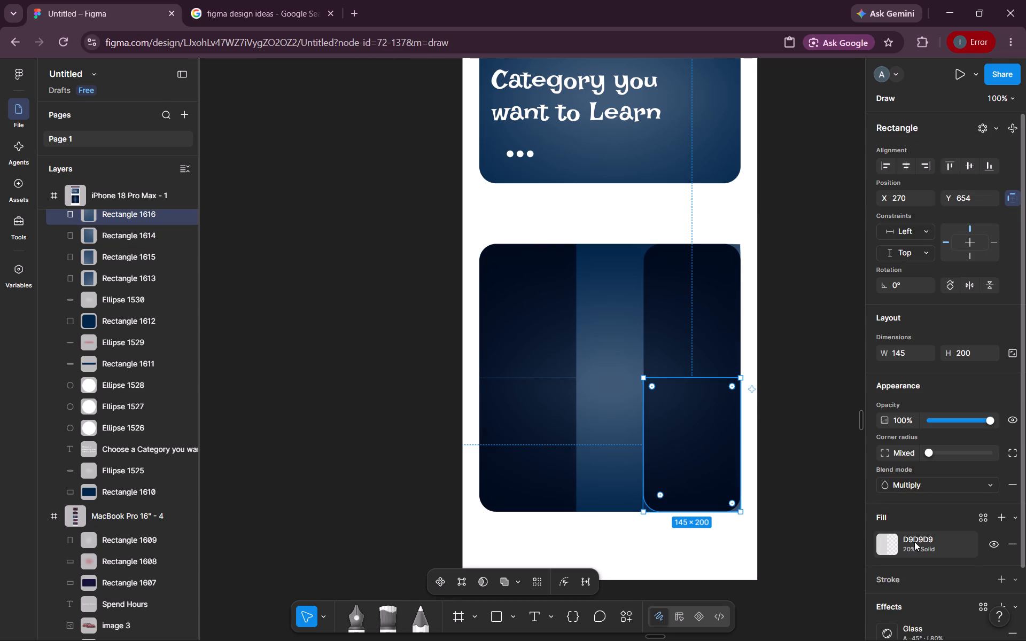
left_click(1014, 448)
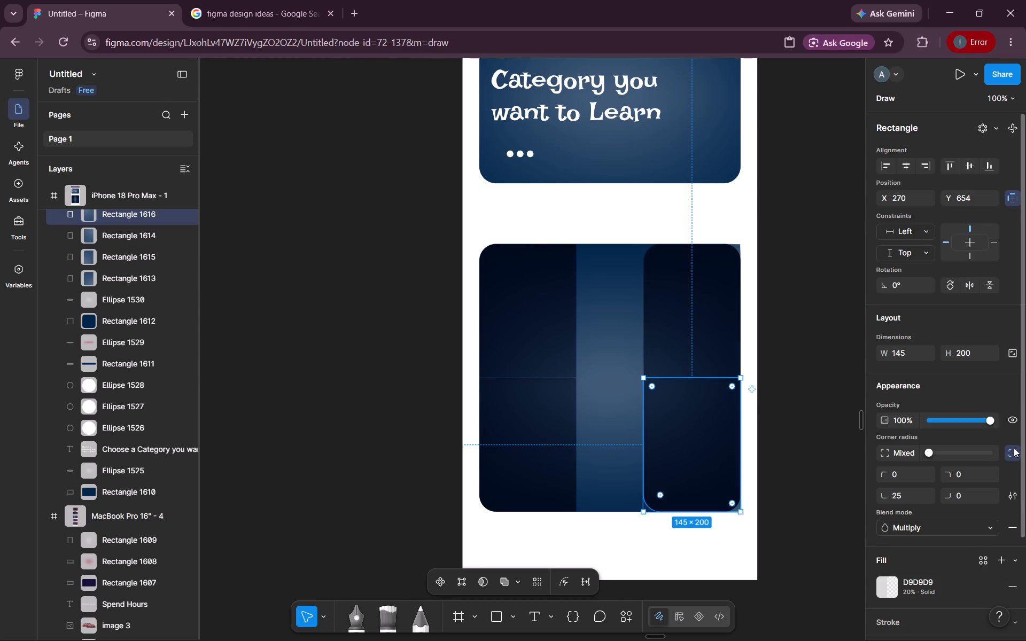
double_click(900, 497)
key("0")
key("Return")
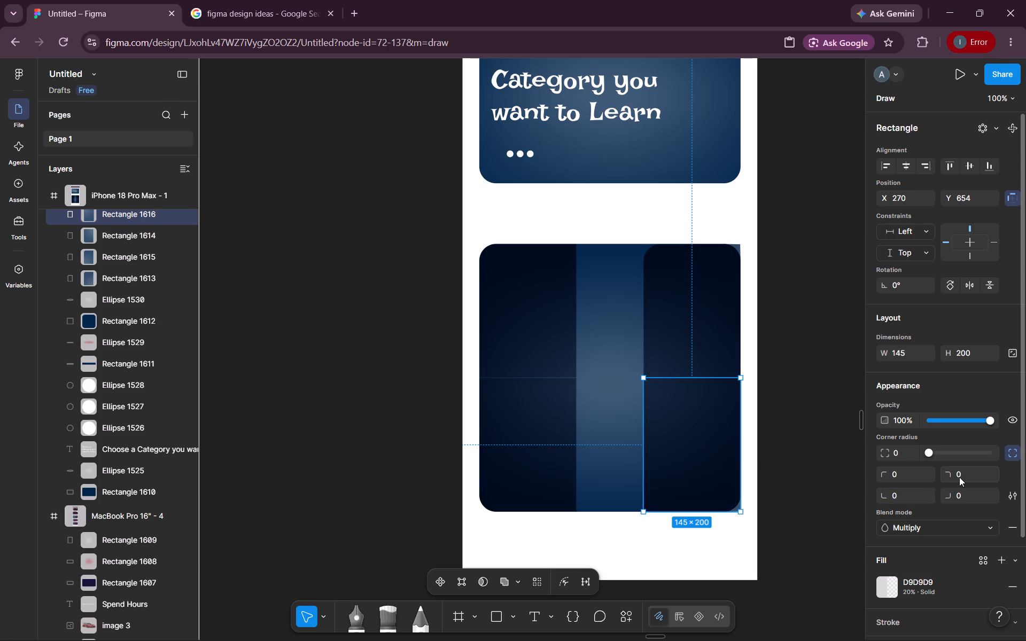
double_click(969, 491)
type("25")
key("Return")
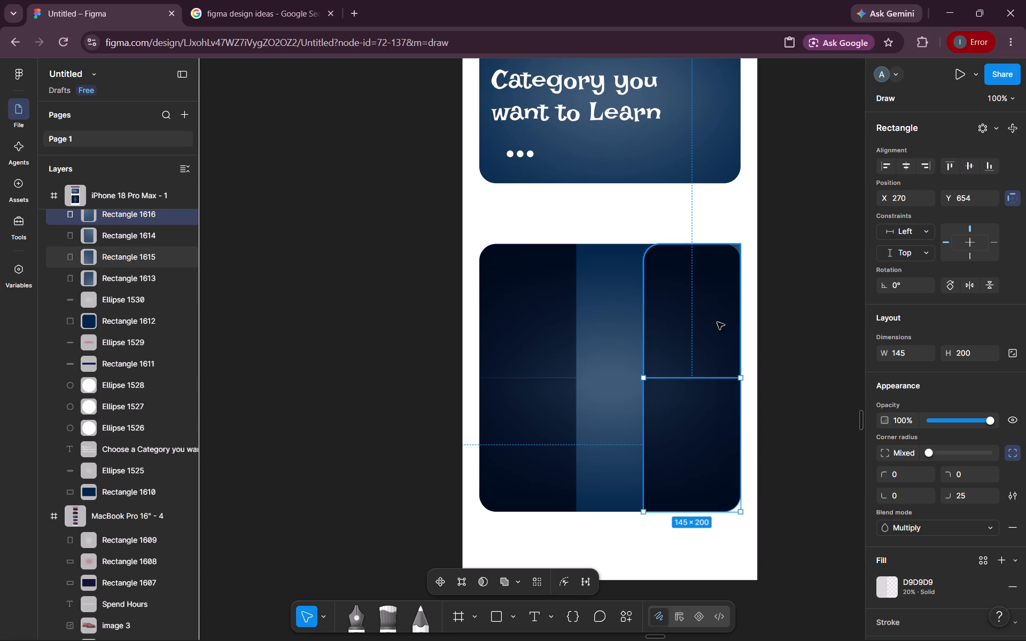
Set the top-right corner radius of the lower card's top-right tile to 25 and deselect it.
left_click(717, 322)
double_click(963, 477)
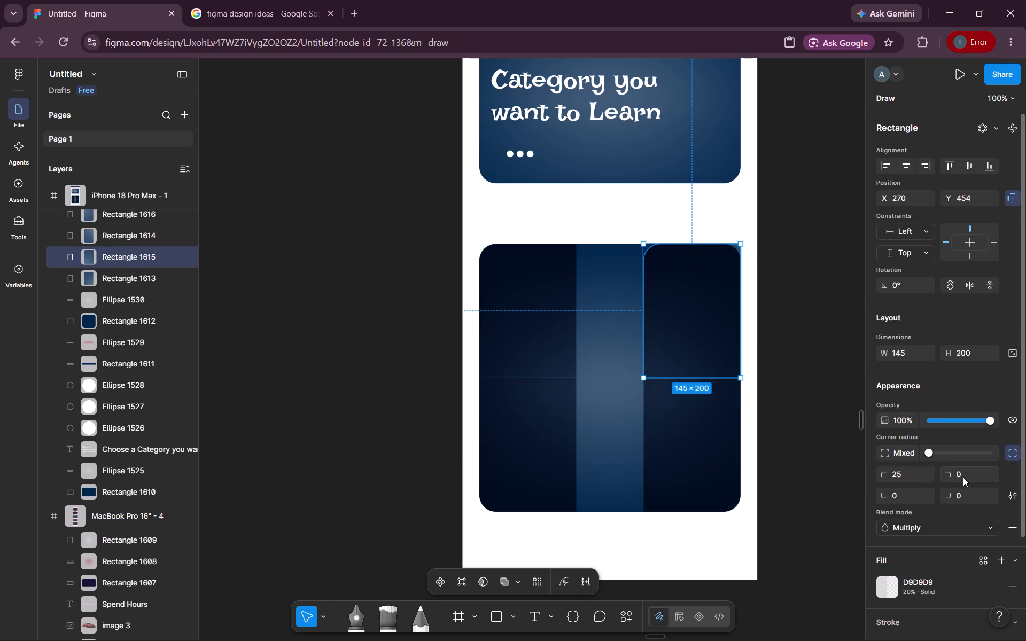
type("25")
key("Return")
left_click(747, 504)
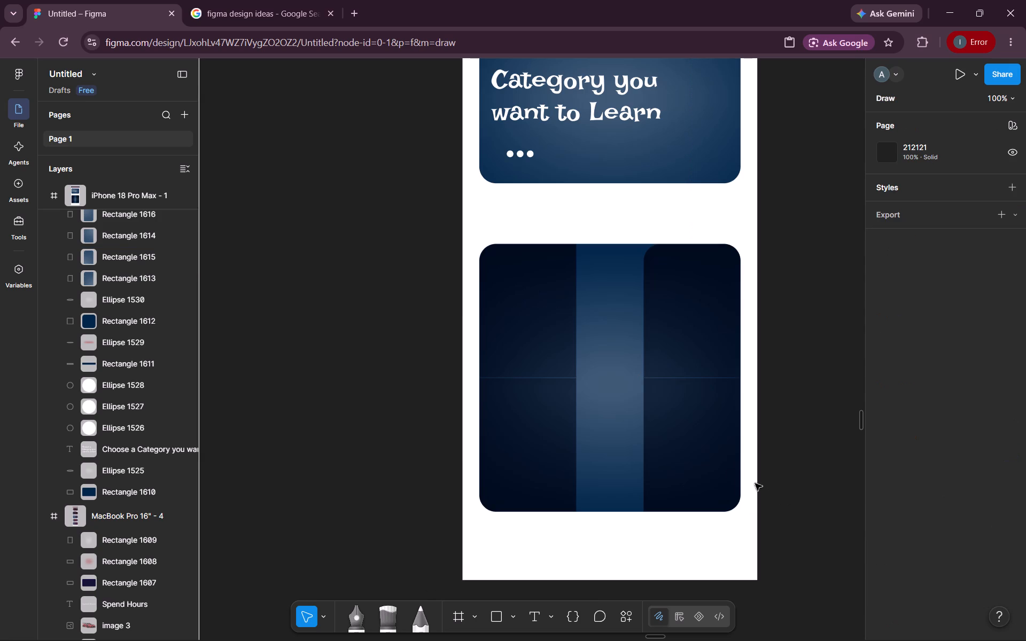
Select the lower card's background rectangle to check its dimensions.
left_click(670, 426)
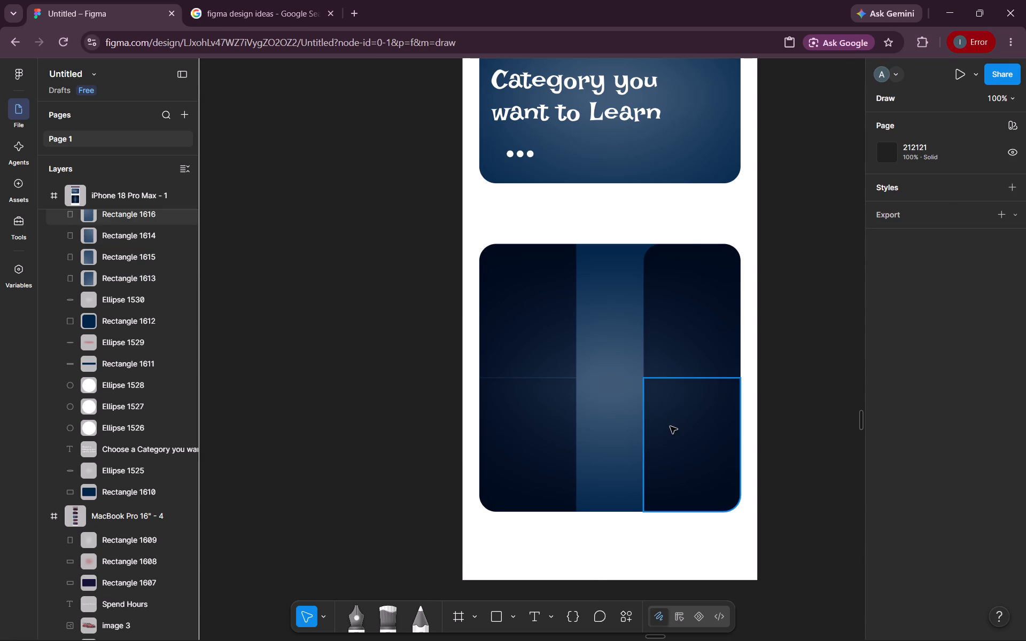
left_click(632, 565)
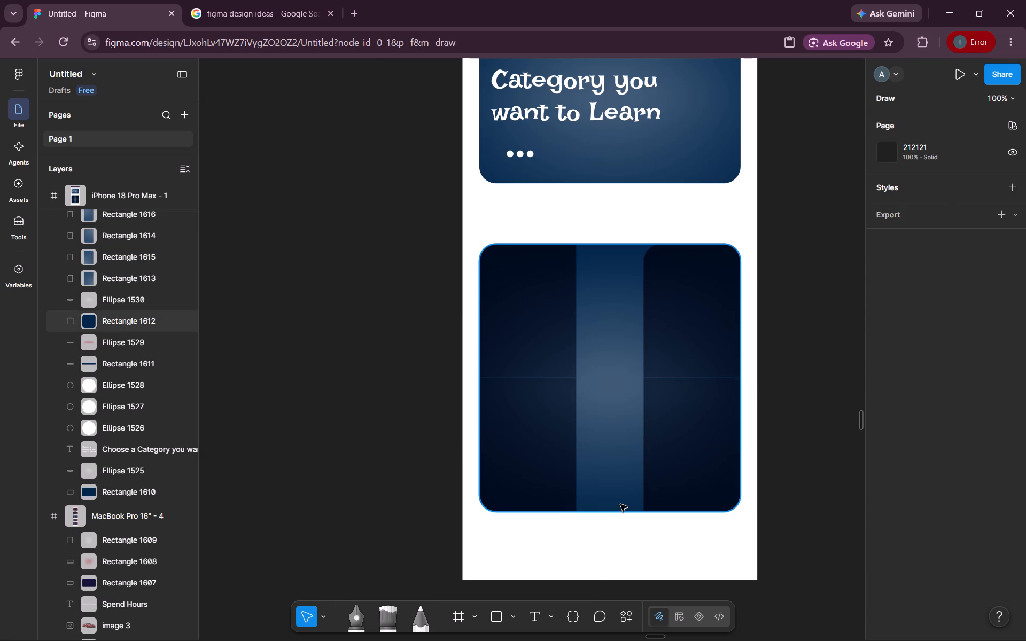
left_click(620, 504)
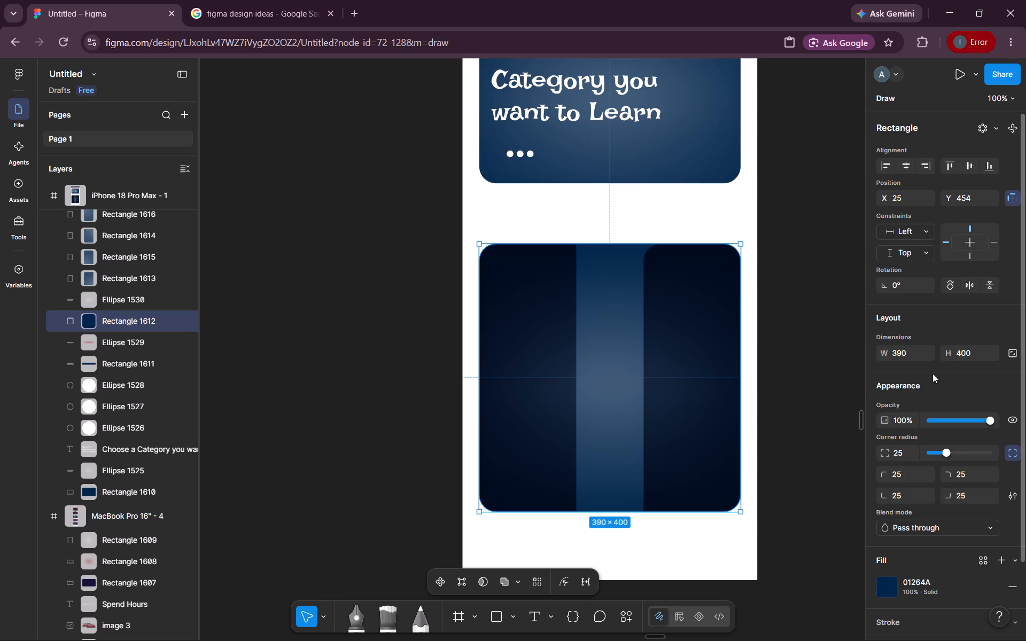
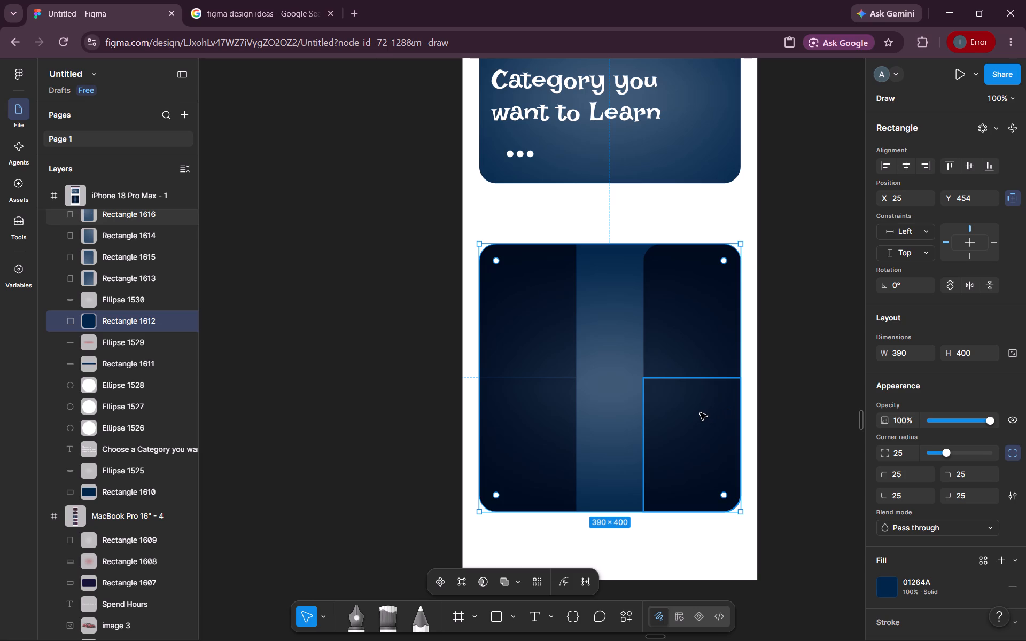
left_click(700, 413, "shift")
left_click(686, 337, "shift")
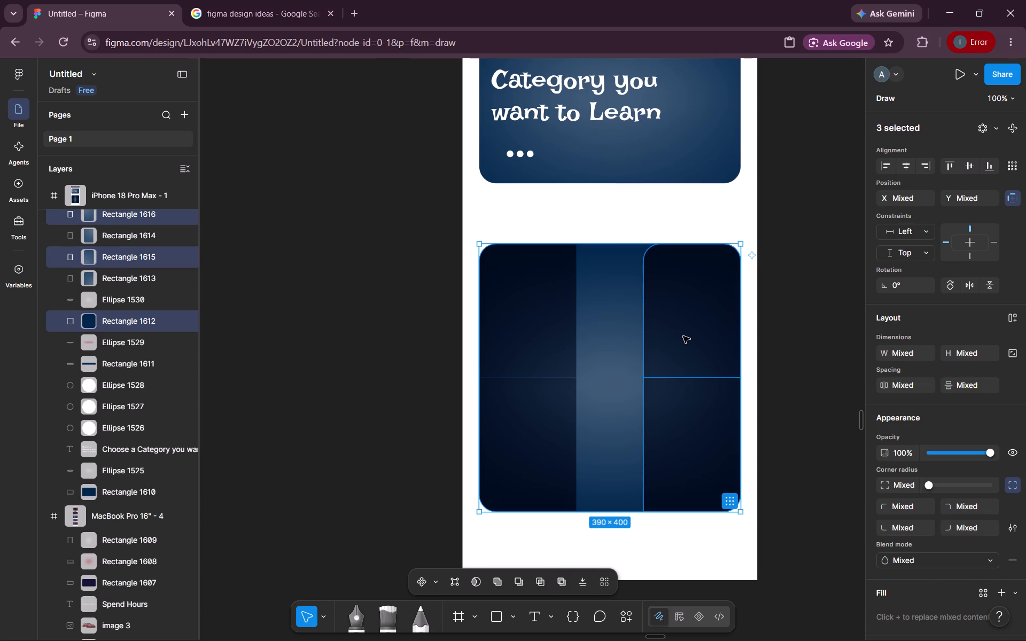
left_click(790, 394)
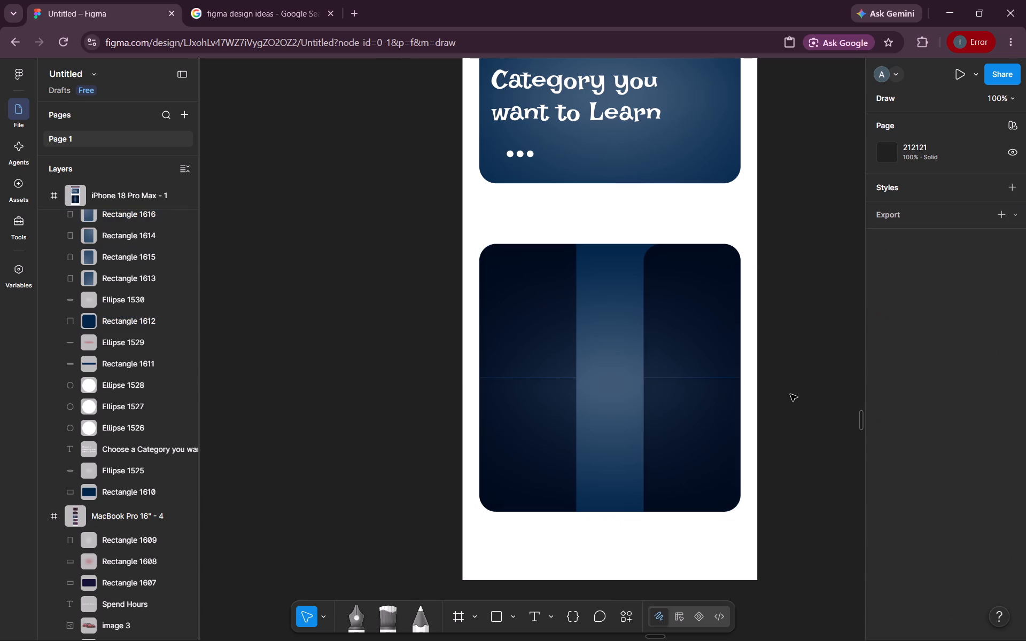
Set the lower card's bottom-right tile width to 195 and move it flush with the card's right edge at X 220.
left_click(683, 417)
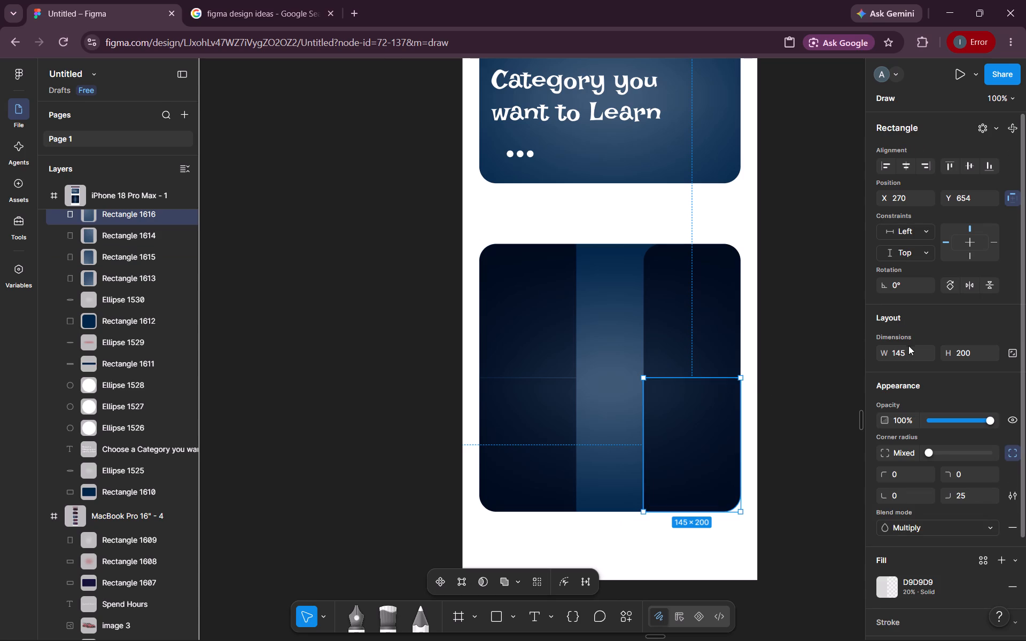
double_click(907, 350)
type("195")
key("Return")
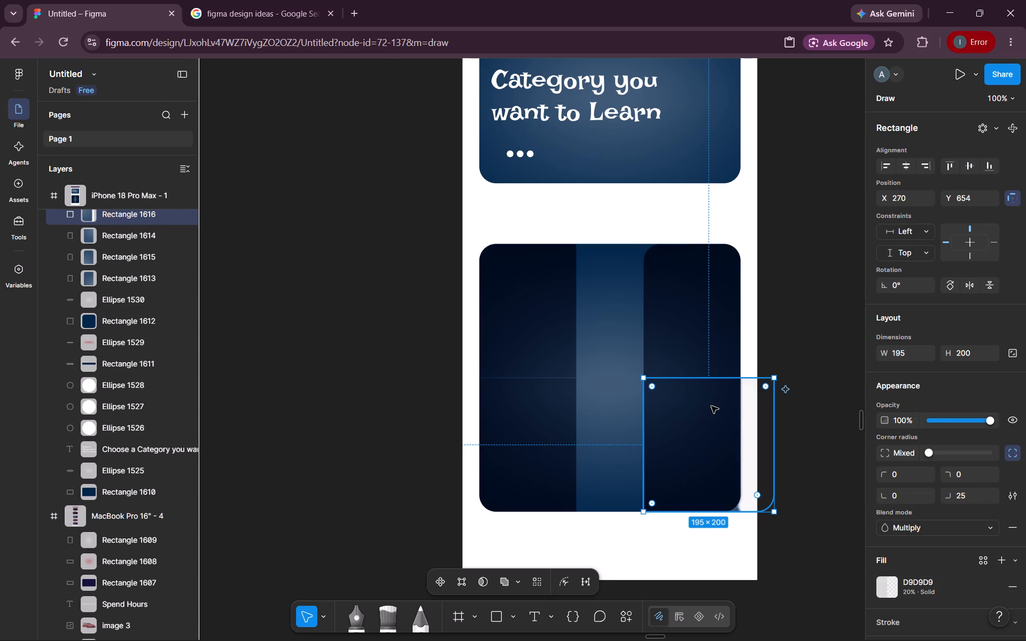
left_click_drag(707, 409, 675, 408)
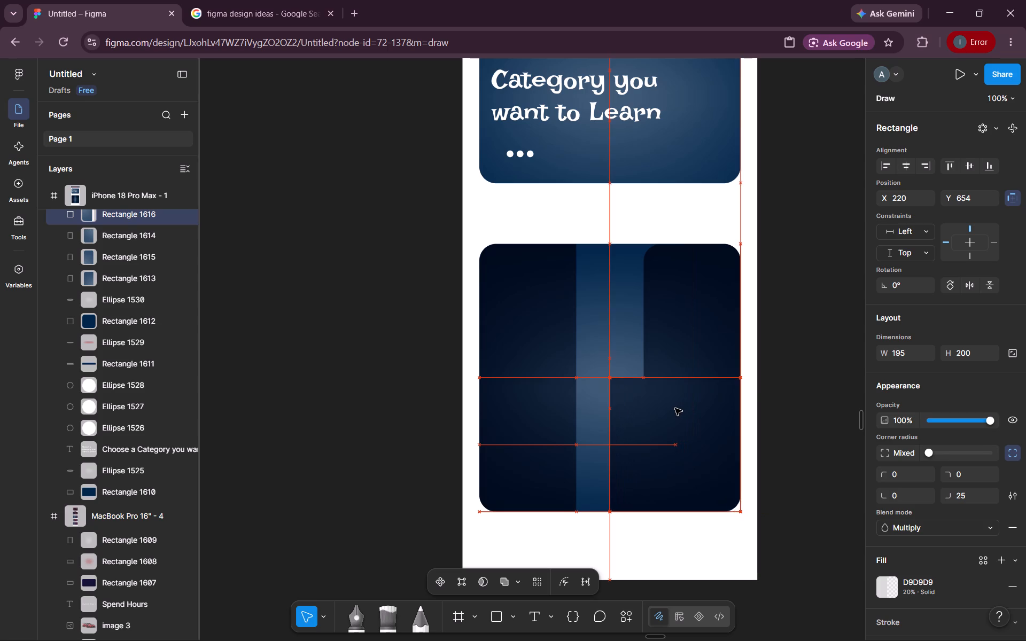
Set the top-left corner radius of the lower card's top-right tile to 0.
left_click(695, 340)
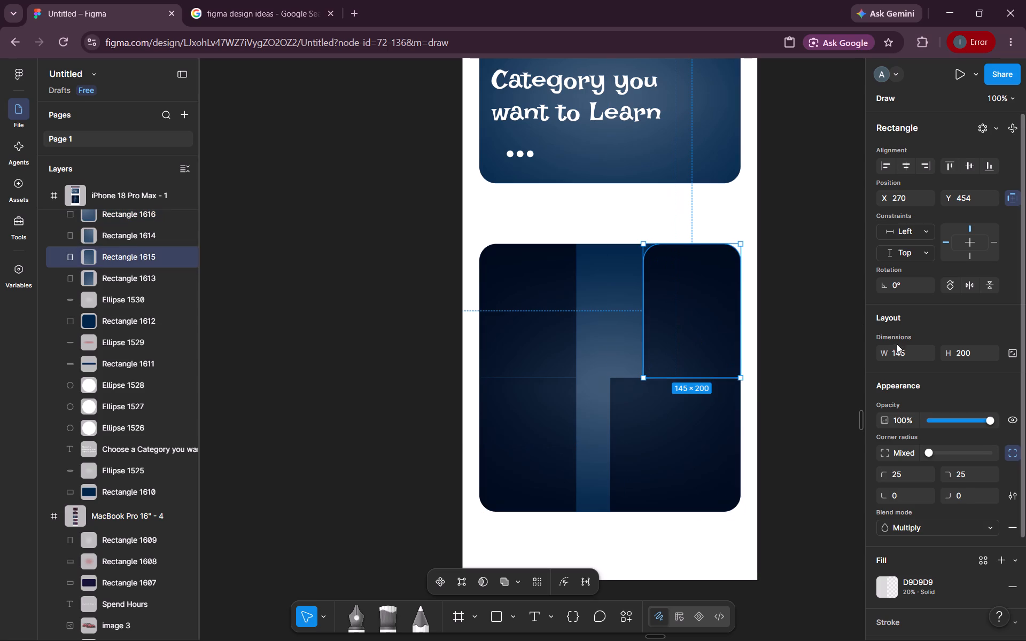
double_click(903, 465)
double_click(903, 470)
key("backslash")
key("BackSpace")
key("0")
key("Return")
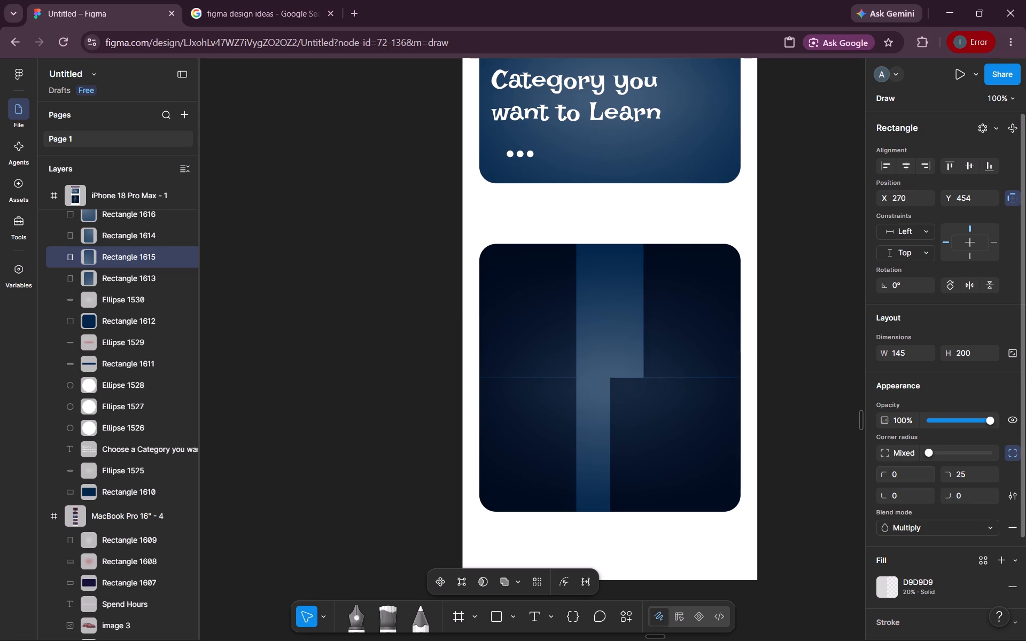
Set the top-right tile's width to 195, move it flush with the card's right edge at X 220, and deselect it.
left_click(691, 344)
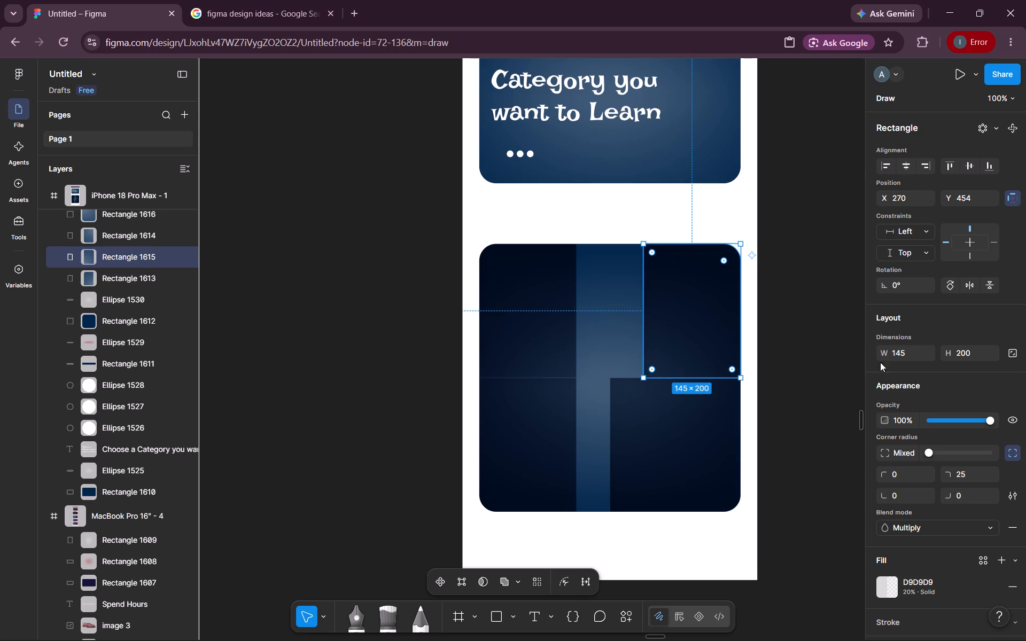
double_click(917, 354)
type("195")
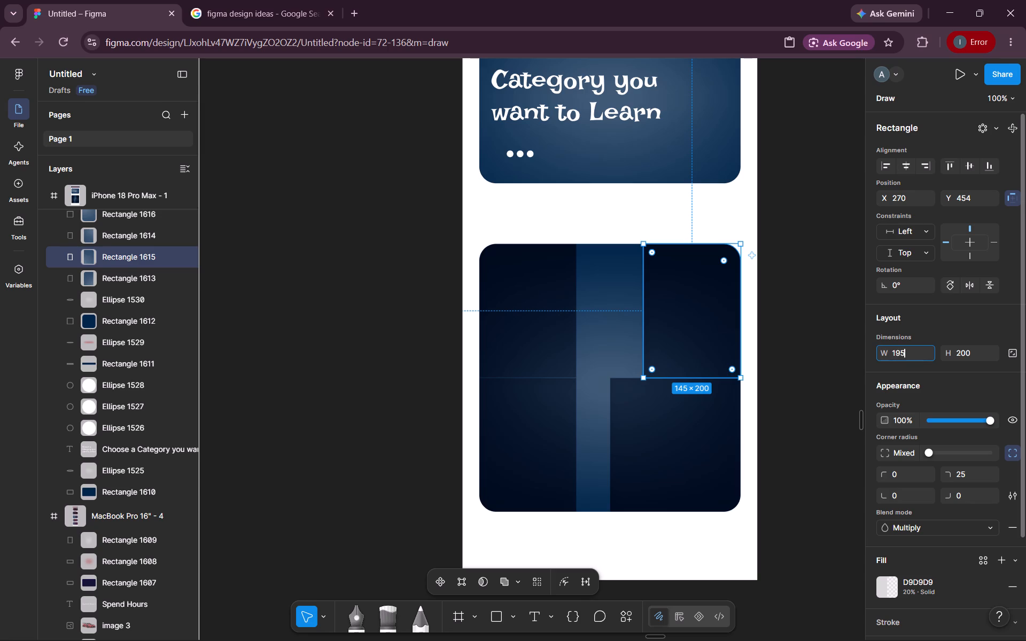
key("Return")
left_click_drag(758, 334, 728, 334)
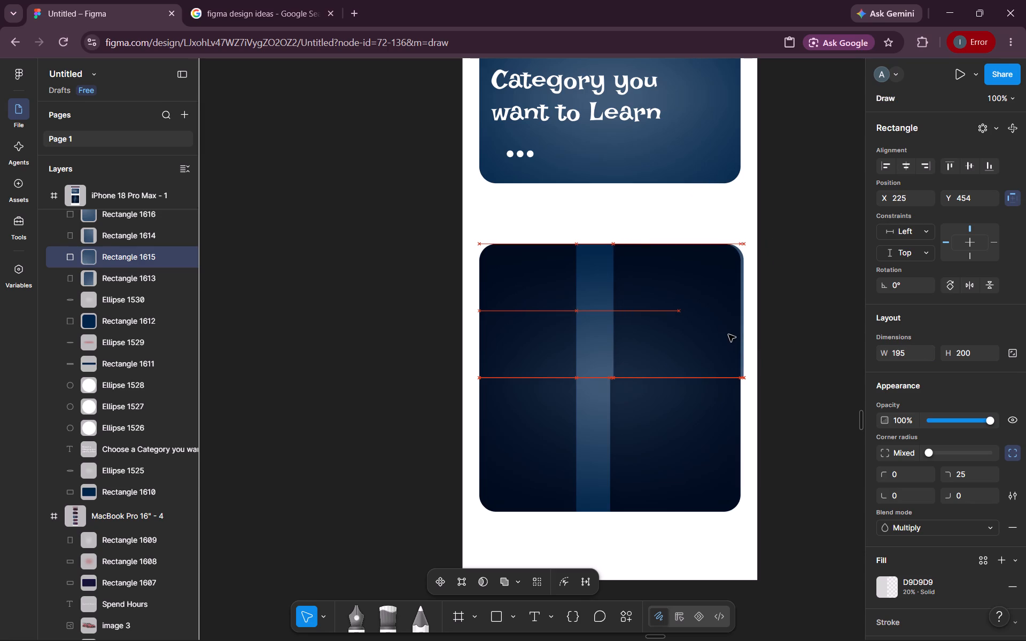
left_click_drag(728, 334, 724, 334)
left_click(828, 335)
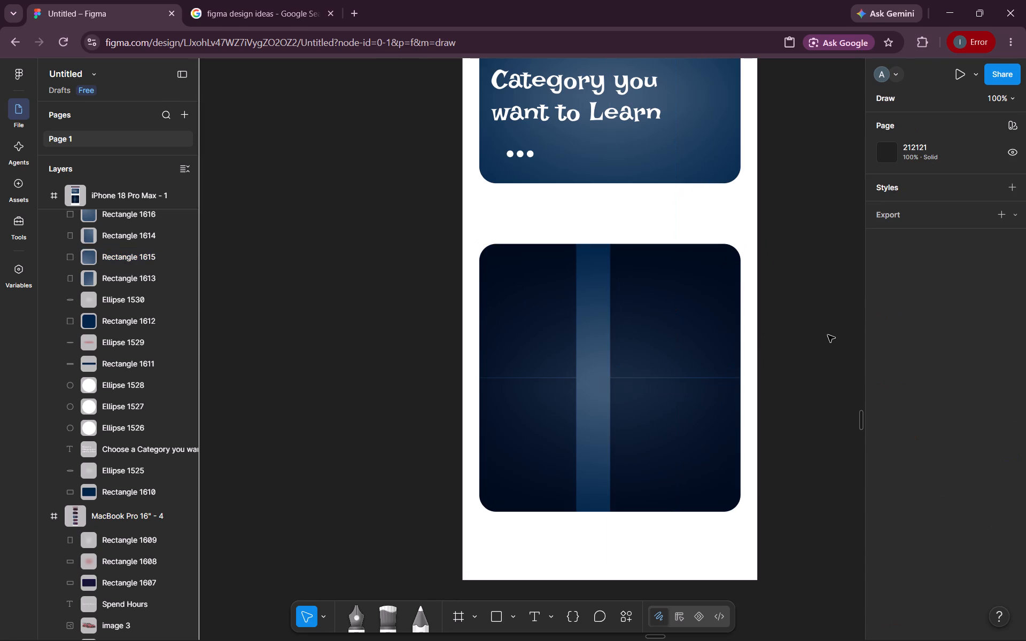
Widen the lower card's top-left and bottom-left tiles to 195 so they meet the right-hand tiles, and deselect.
left_click(526, 333)
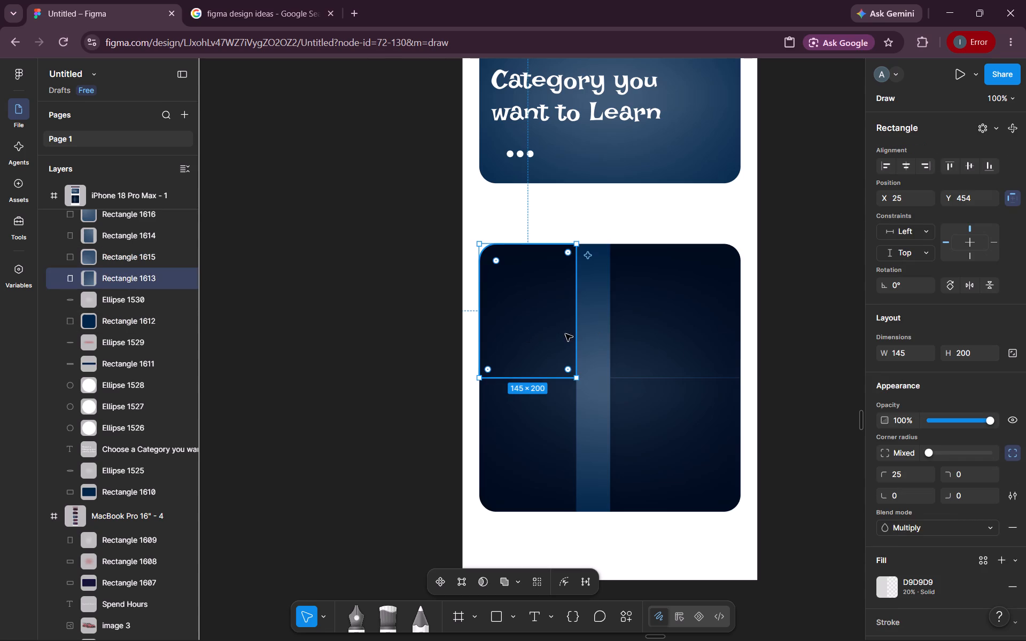
left_click_drag(574, 343, 609, 342)
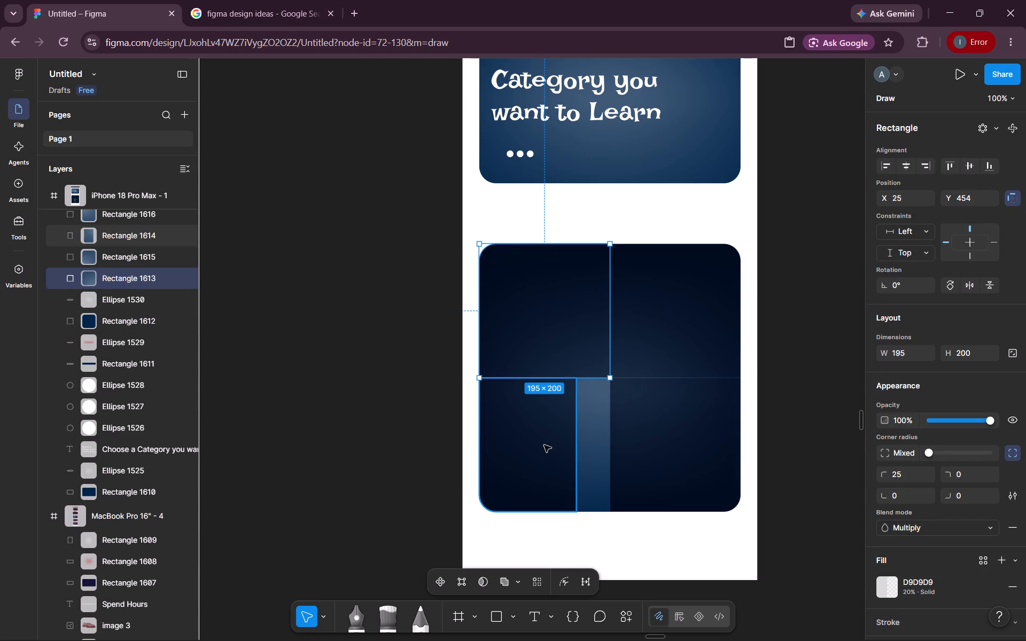
left_click(545, 445)
left_click_drag(573, 445, 612, 444)
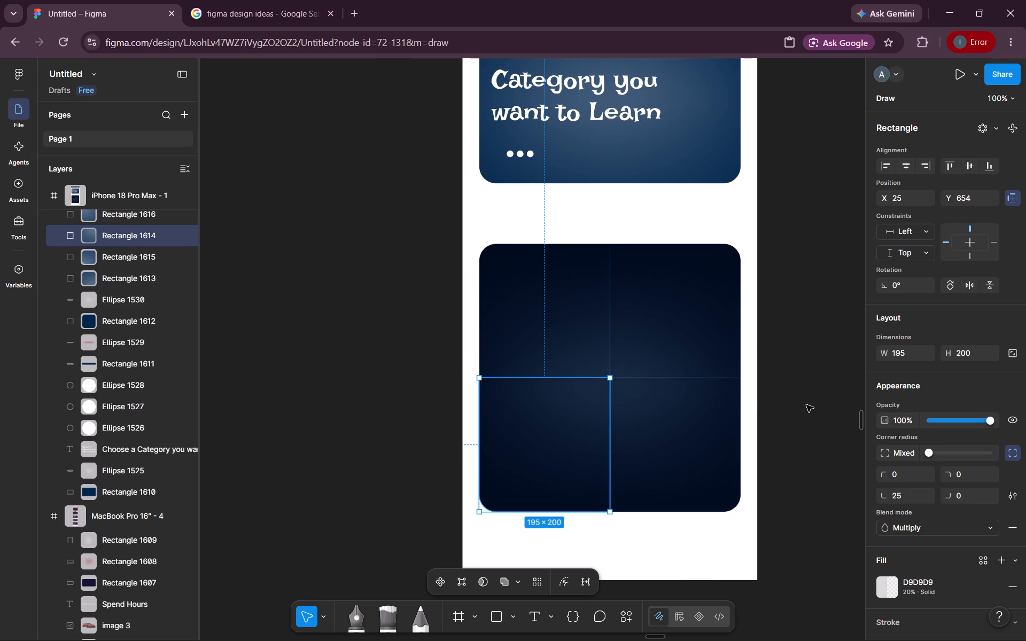
left_click(806, 405)
Select all four tiles of the lower card together and set their corner radius to 25 on every corner.
scroll(806, 405, "down", 2)
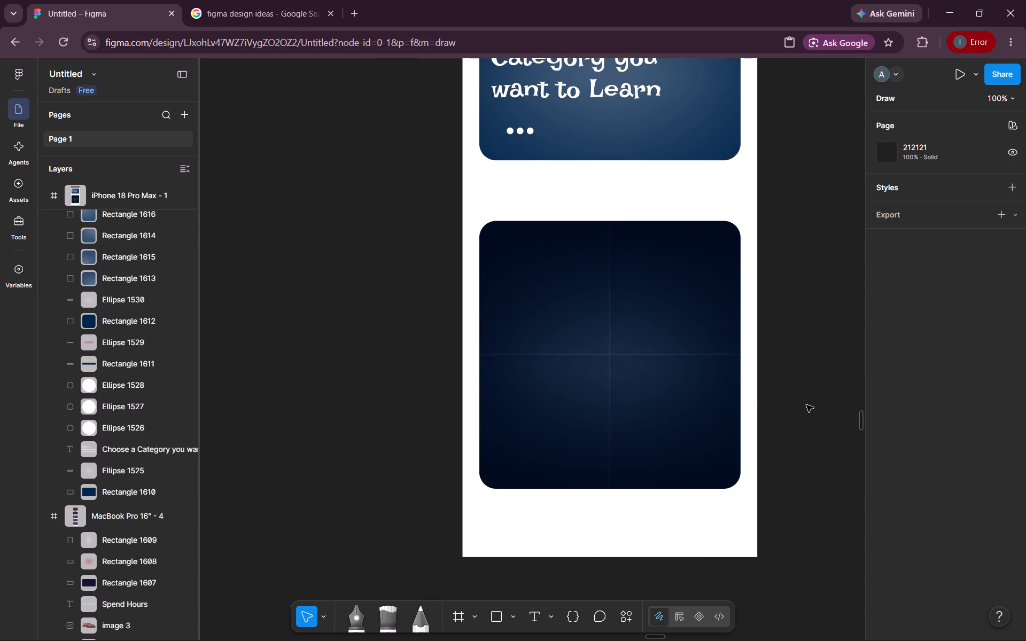
left_click(686, 407, "shift")
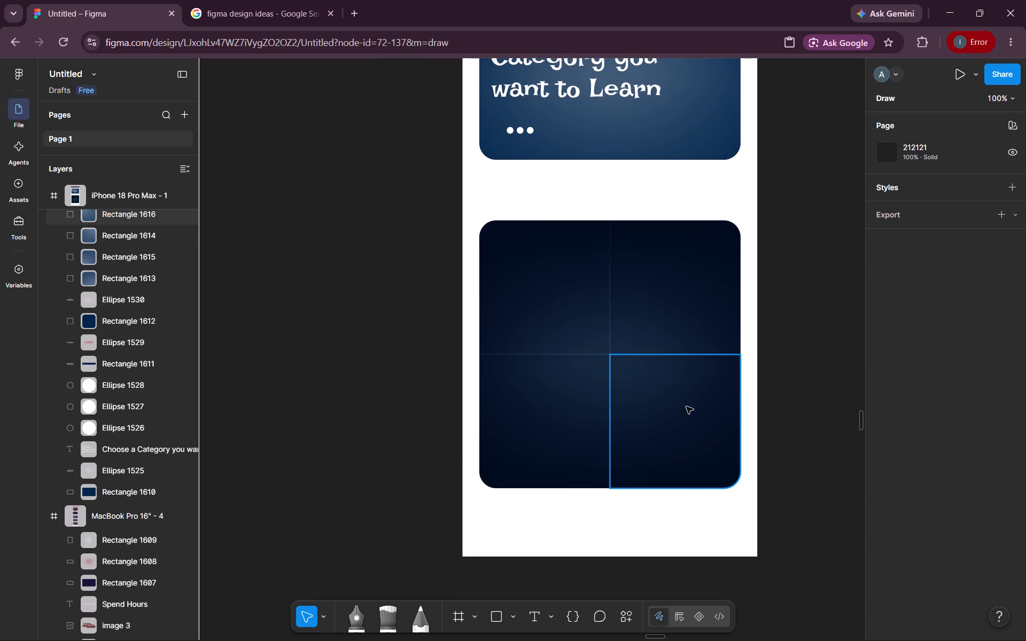
left_click(672, 324, "shift")
left_click(587, 322, "shift")
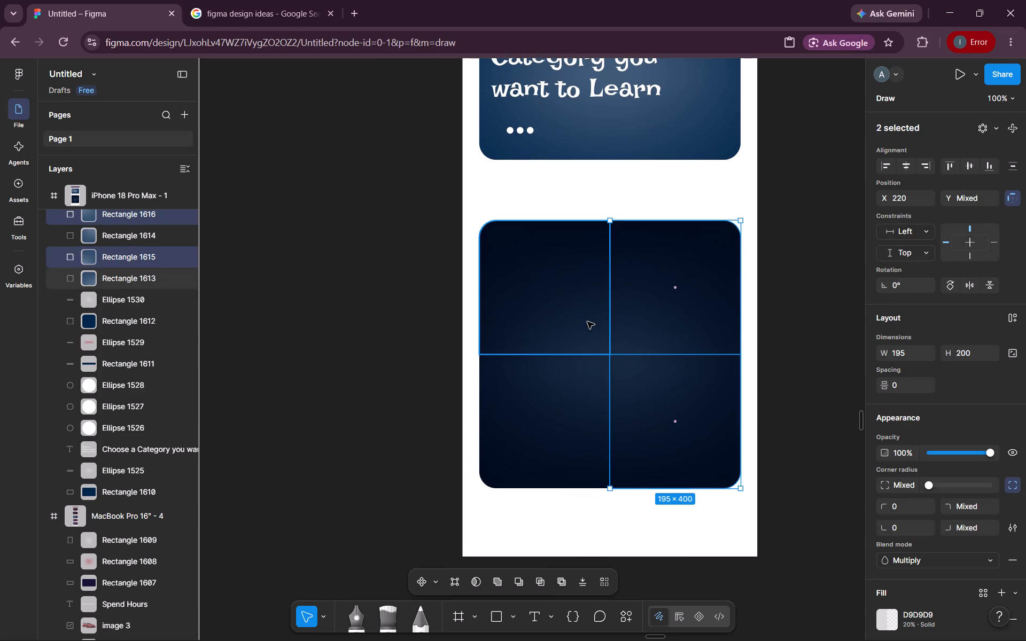
left_click(588, 408, "shift")
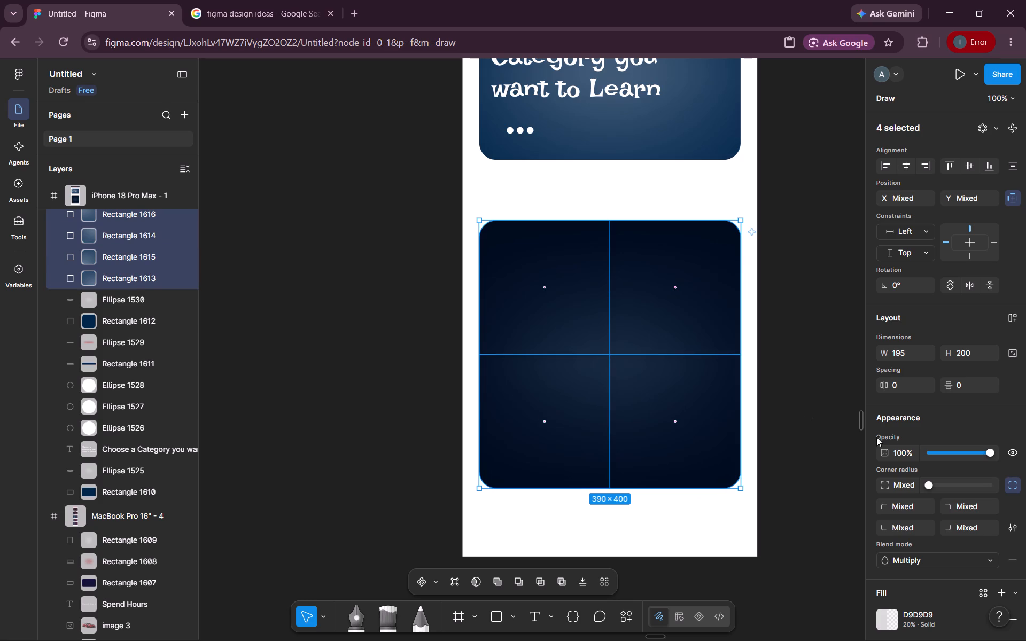
left_click_drag(928, 487, 964, 487)
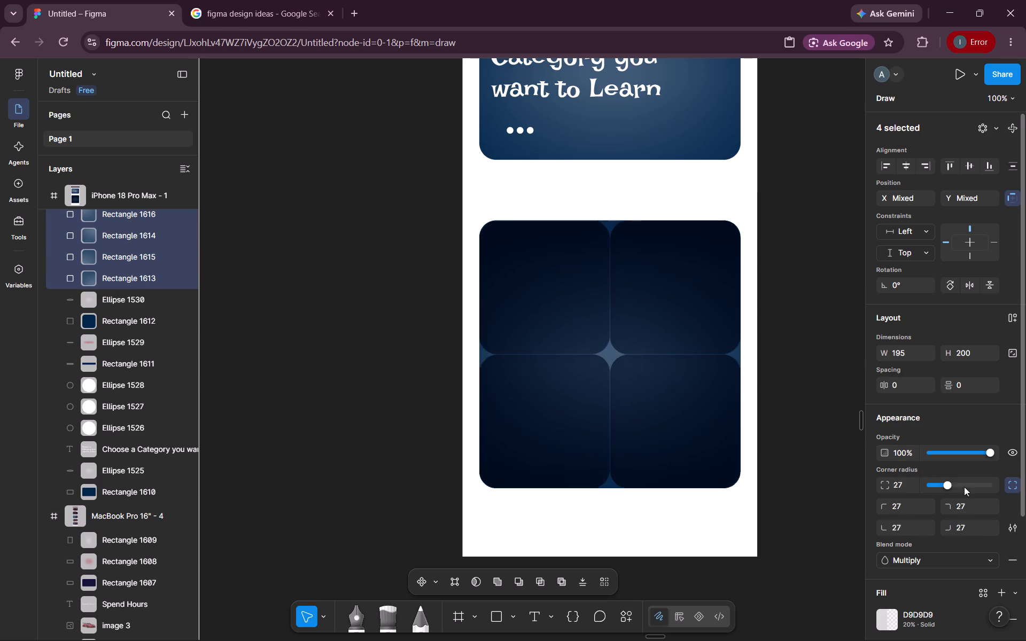
left_click_drag(964, 487, 941, 473)
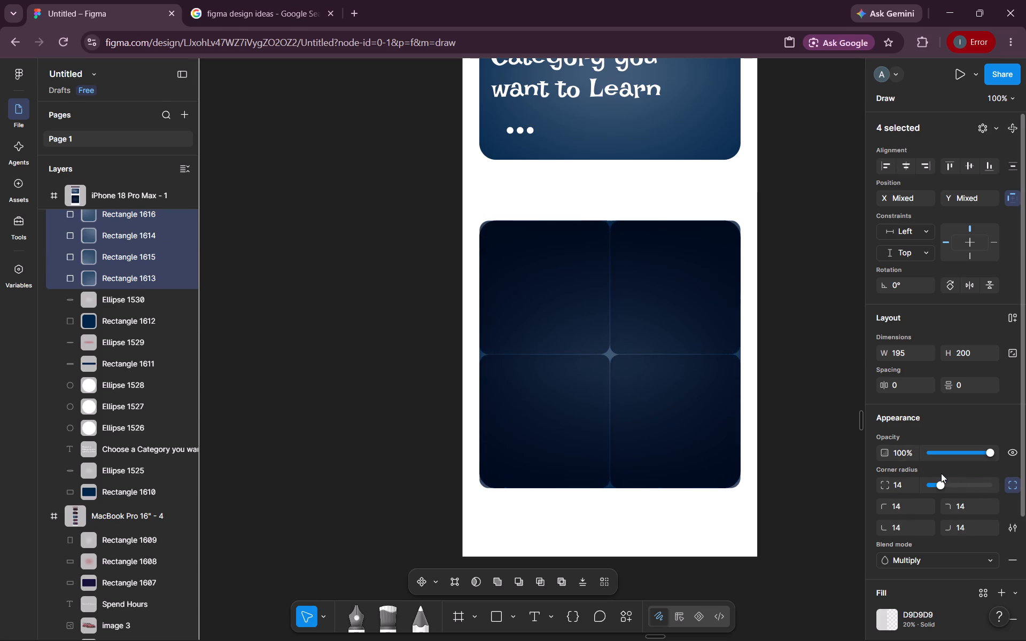
left_click_drag(941, 473, 952, 472)
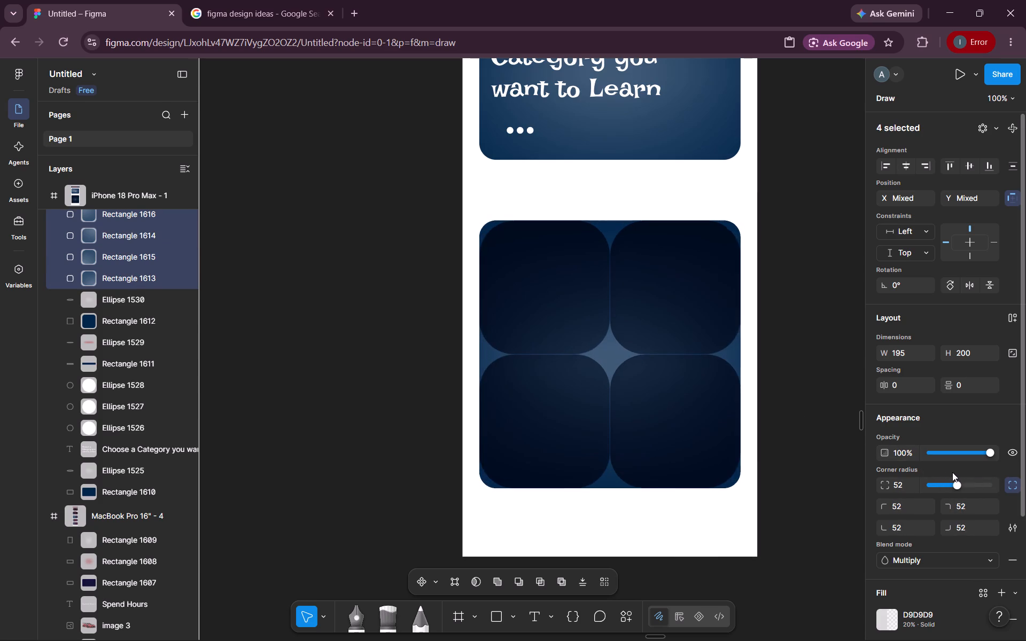
left_click_drag(952, 472, 951, 472)
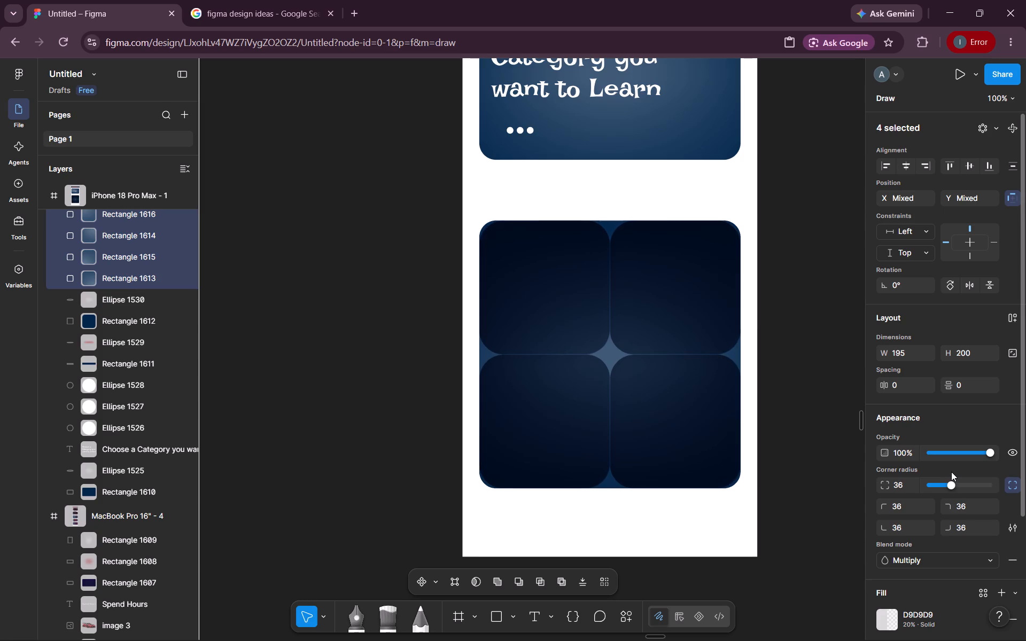
left_click_drag(951, 472, 947, 473)
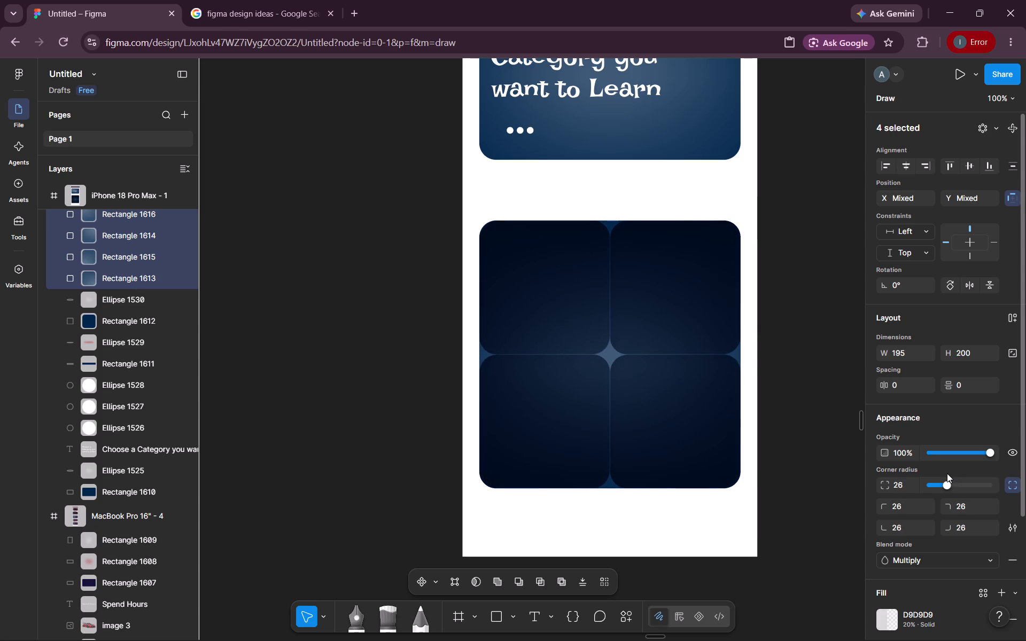
double_click(906, 480)
type("25")
key("Return")
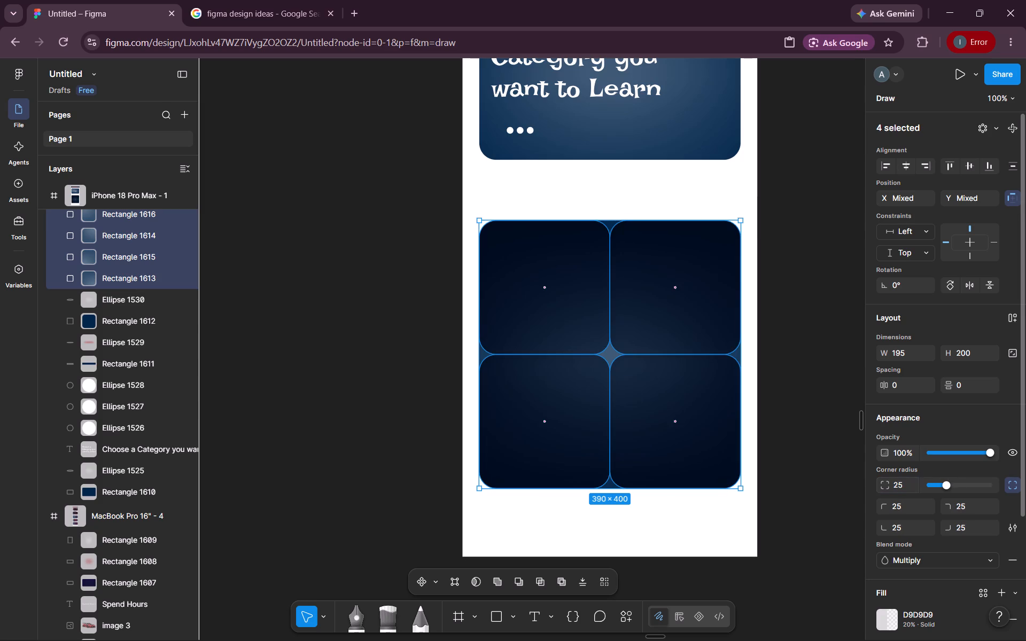
Preview other blend modes on the four selected tiles and keep Multiply.
scroll(921, 556, "down", 1)
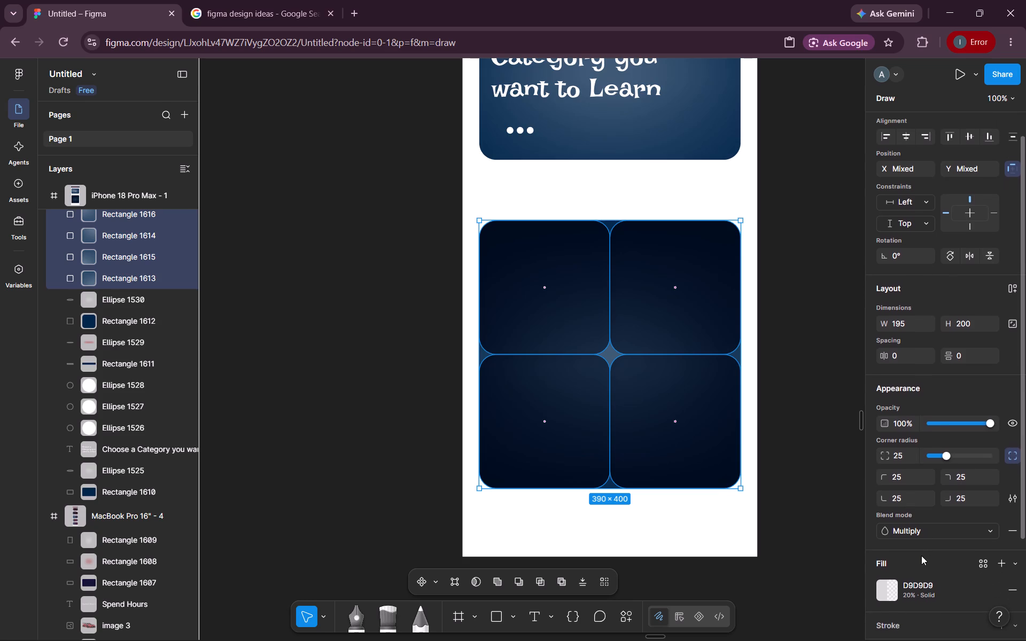
scroll(921, 556, "down", 1)
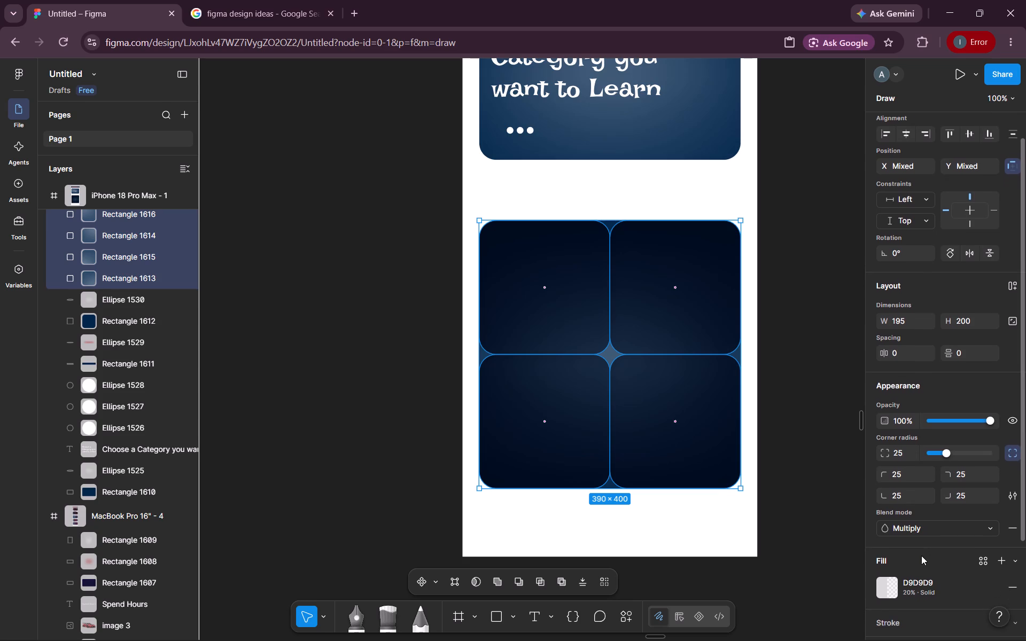
scroll(921, 556, "down", 1)
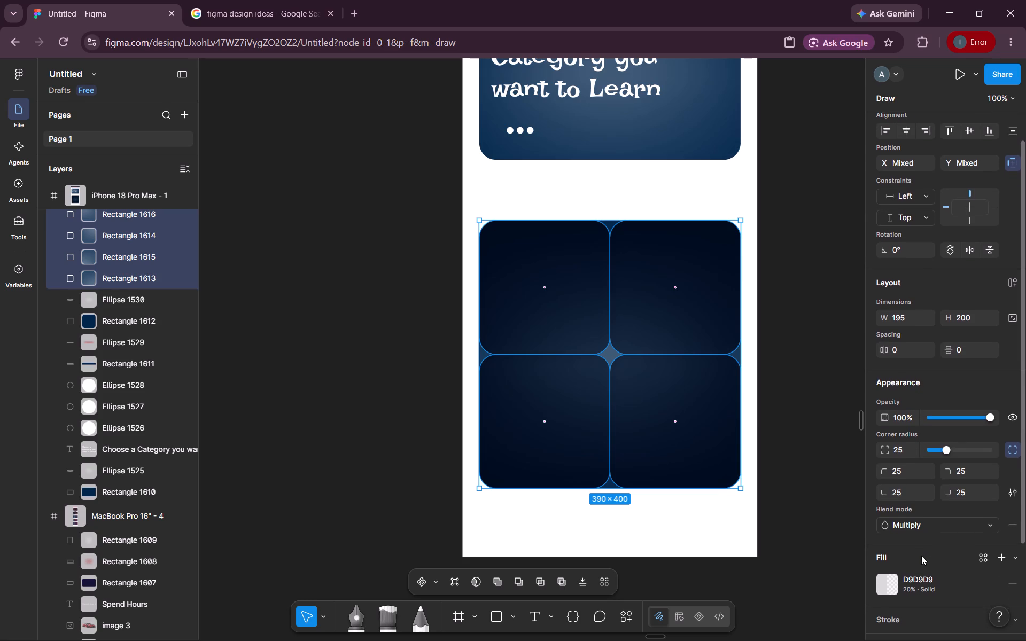
left_click(930, 519)
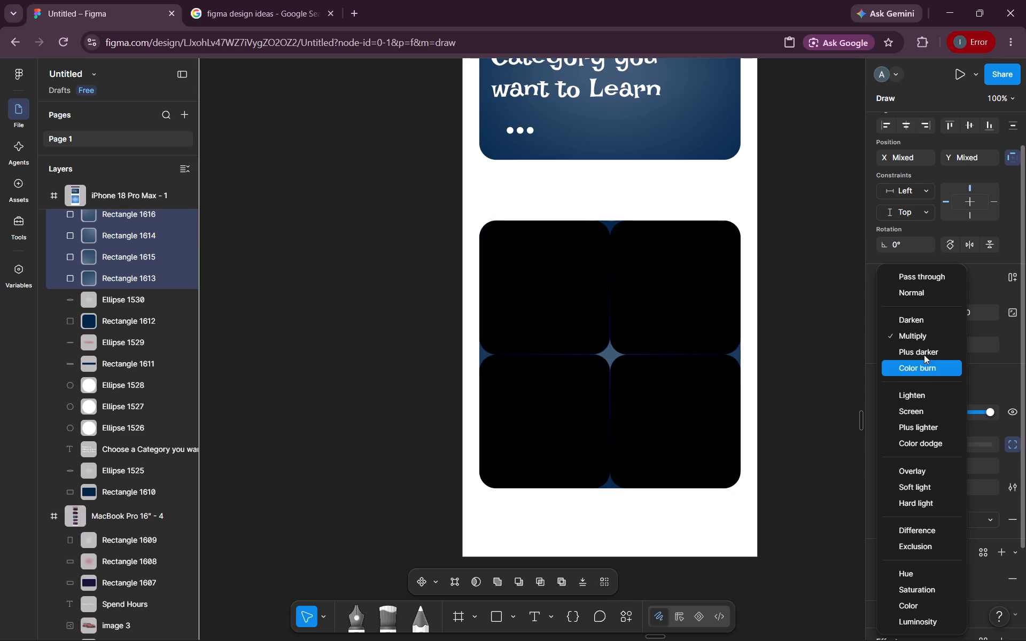
left_click(922, 338)
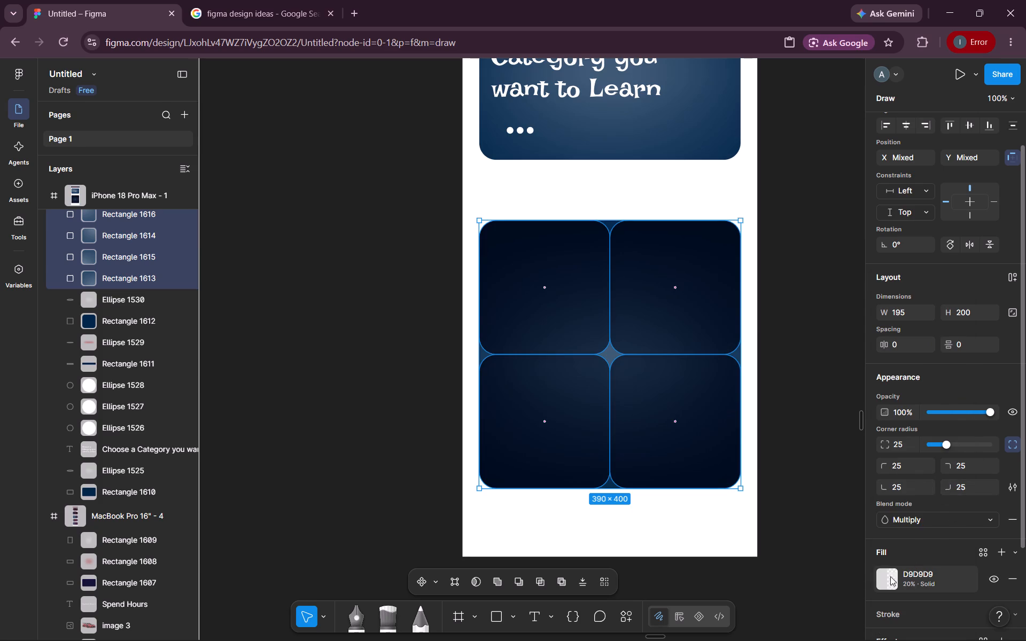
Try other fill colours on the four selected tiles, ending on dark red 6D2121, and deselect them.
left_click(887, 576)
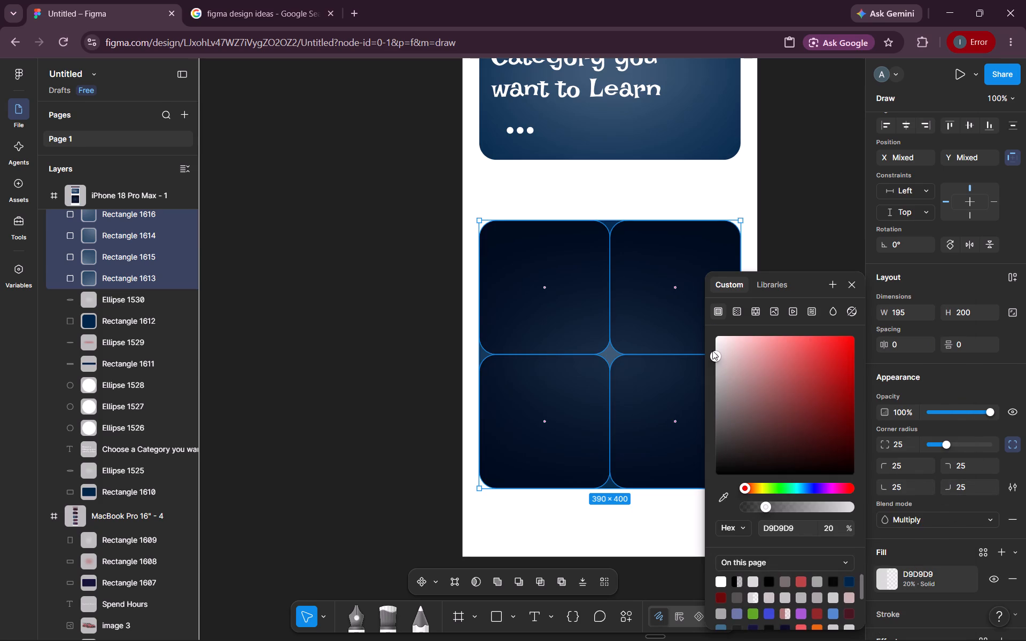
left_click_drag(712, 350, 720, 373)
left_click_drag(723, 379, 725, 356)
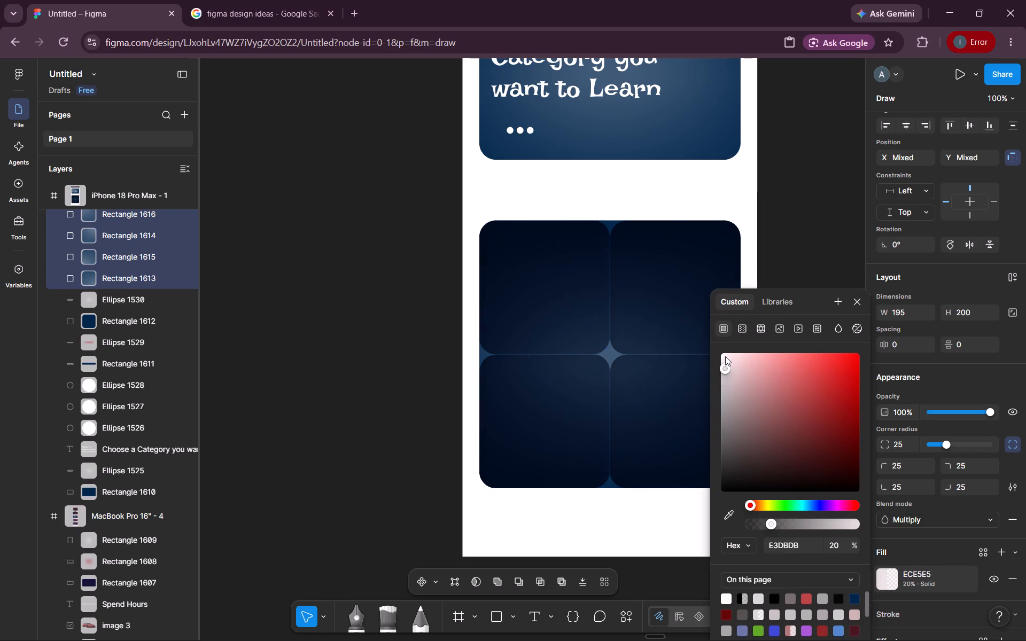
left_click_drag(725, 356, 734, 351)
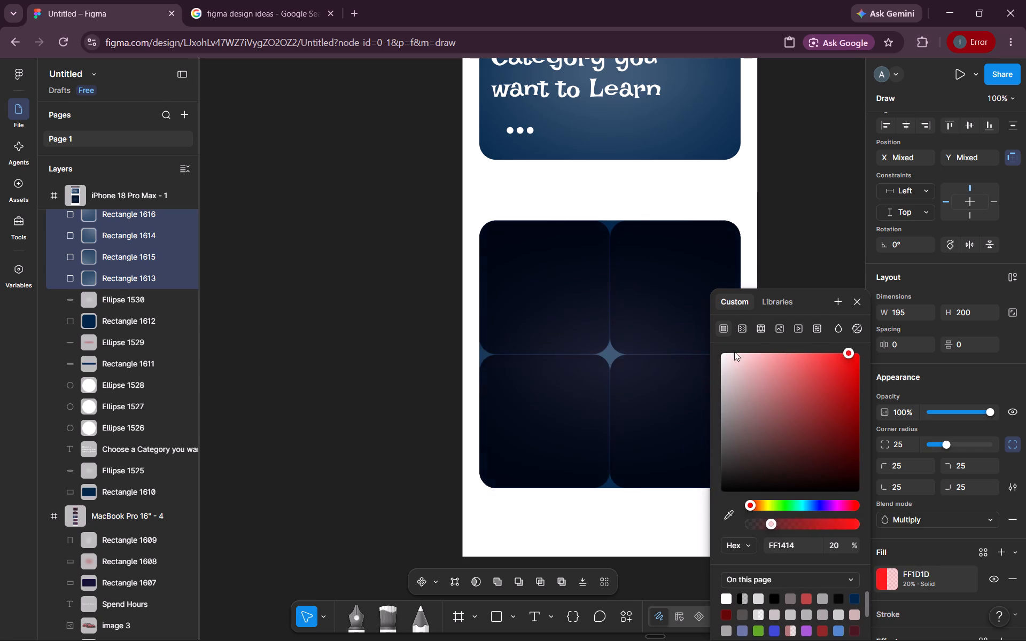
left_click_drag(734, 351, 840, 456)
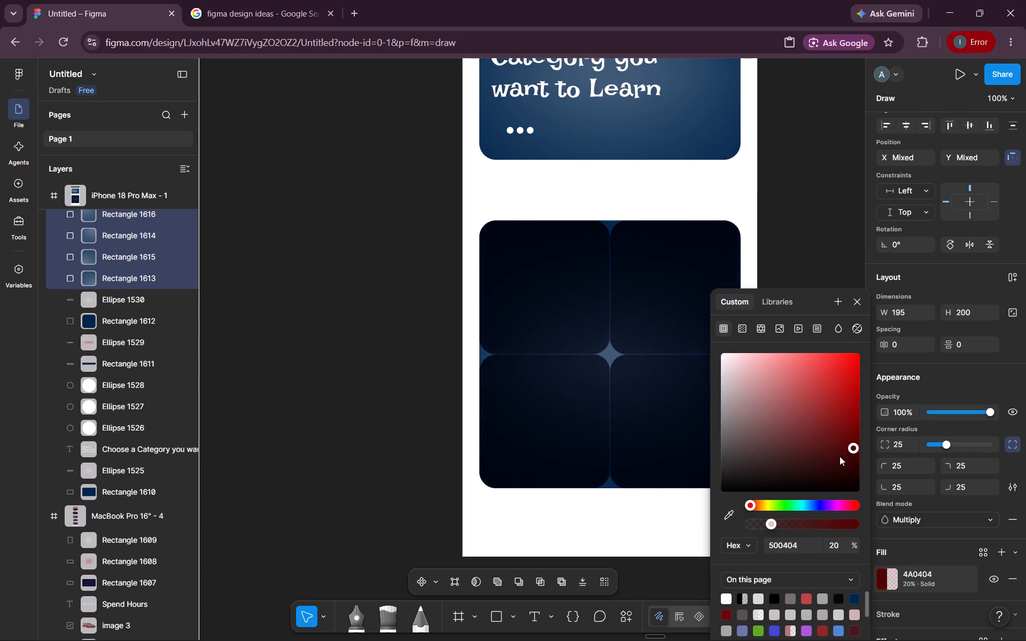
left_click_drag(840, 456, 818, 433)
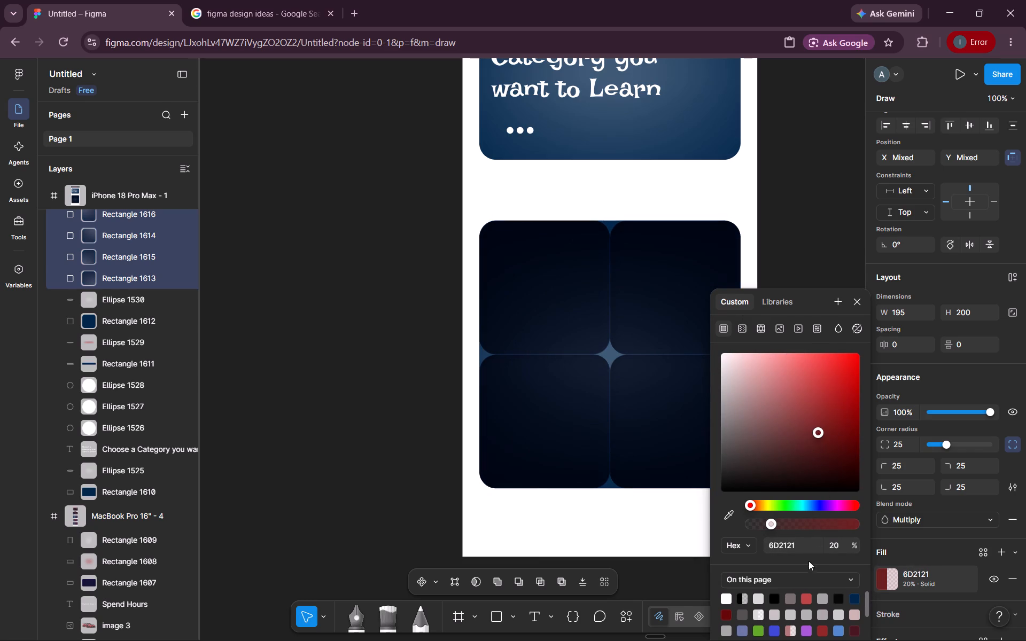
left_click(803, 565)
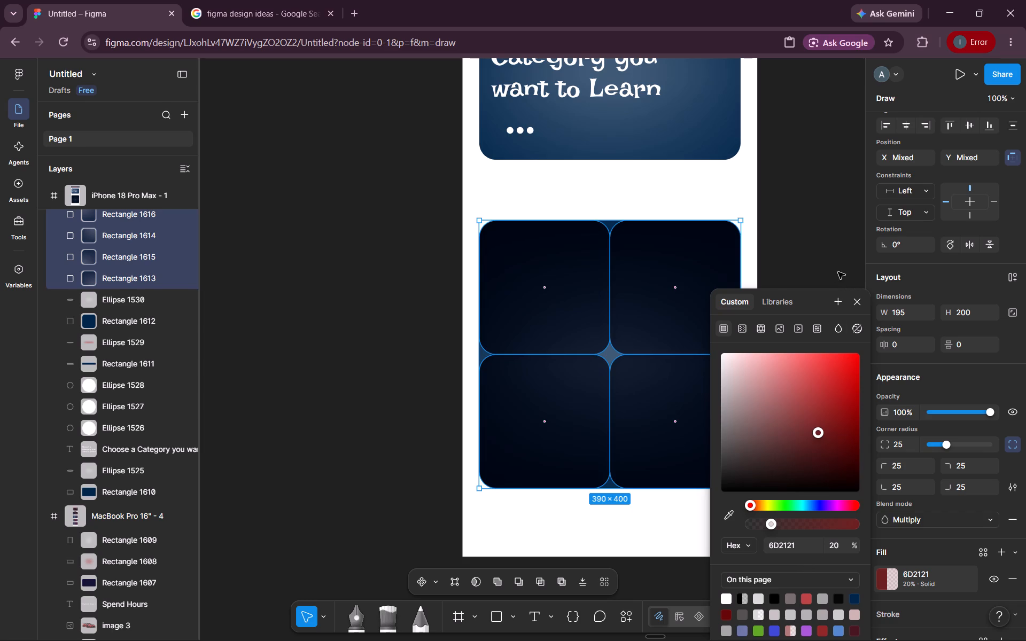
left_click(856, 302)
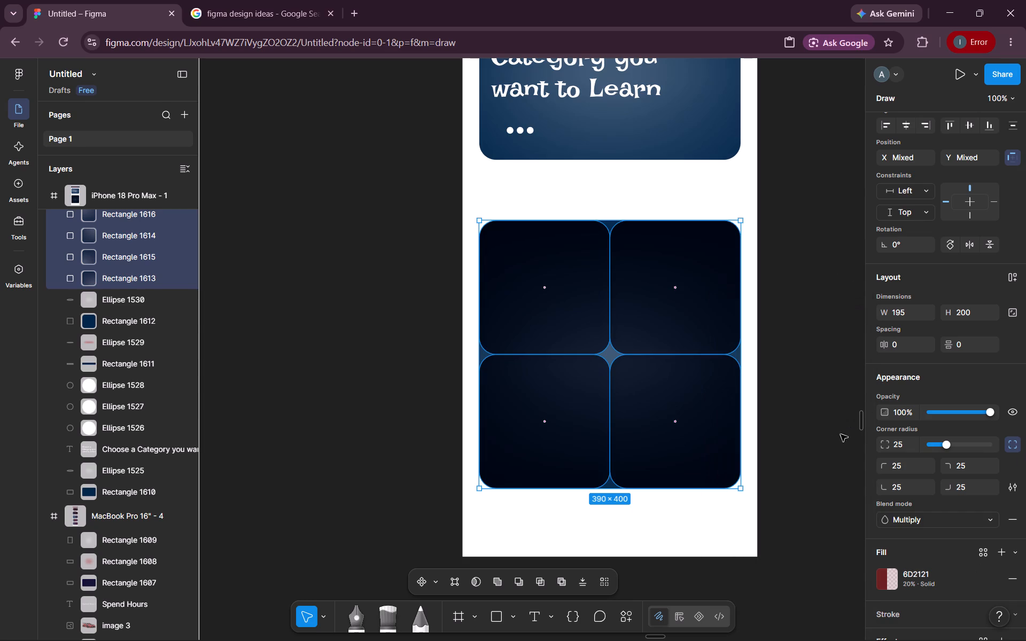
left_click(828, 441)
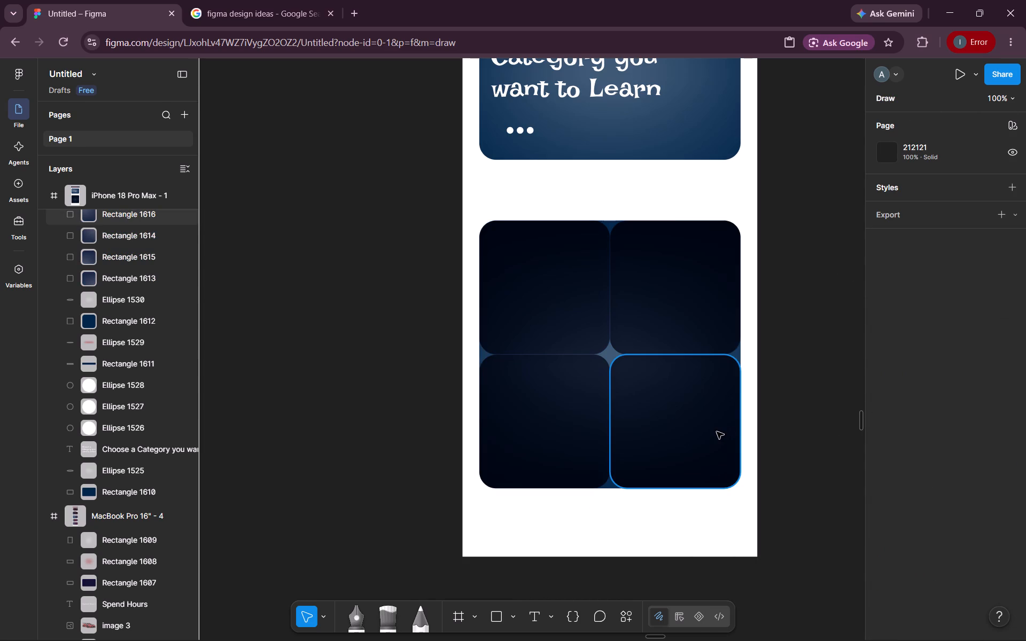
Select all four tiles of the lower card together and set their fill colour to pale pink F7D9D9.
left_click(717, 432)
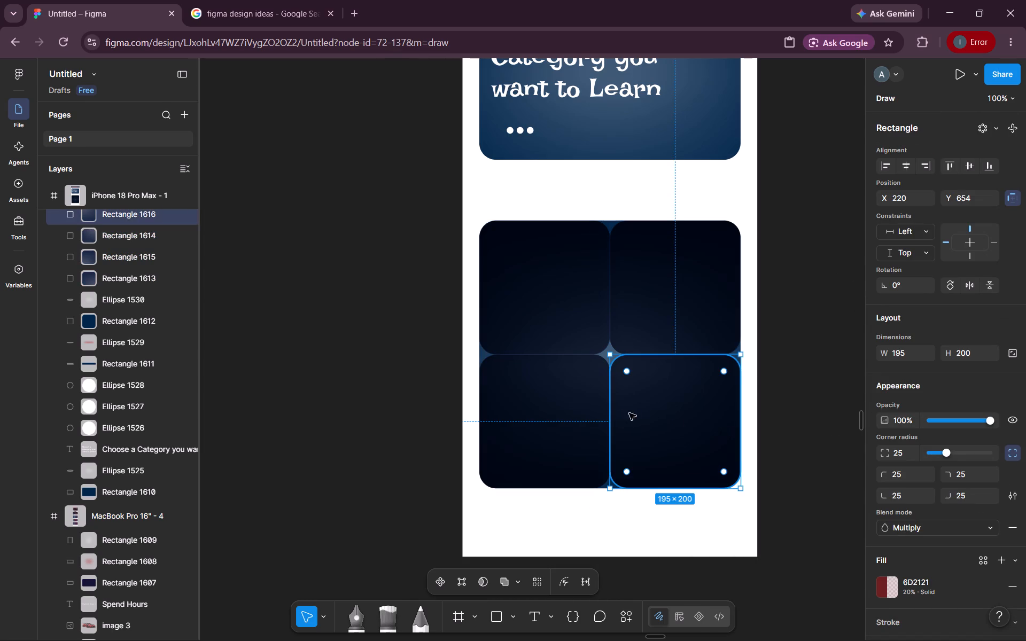
left_click(587, 419, "shift")
left_click(557, 311, "shift")
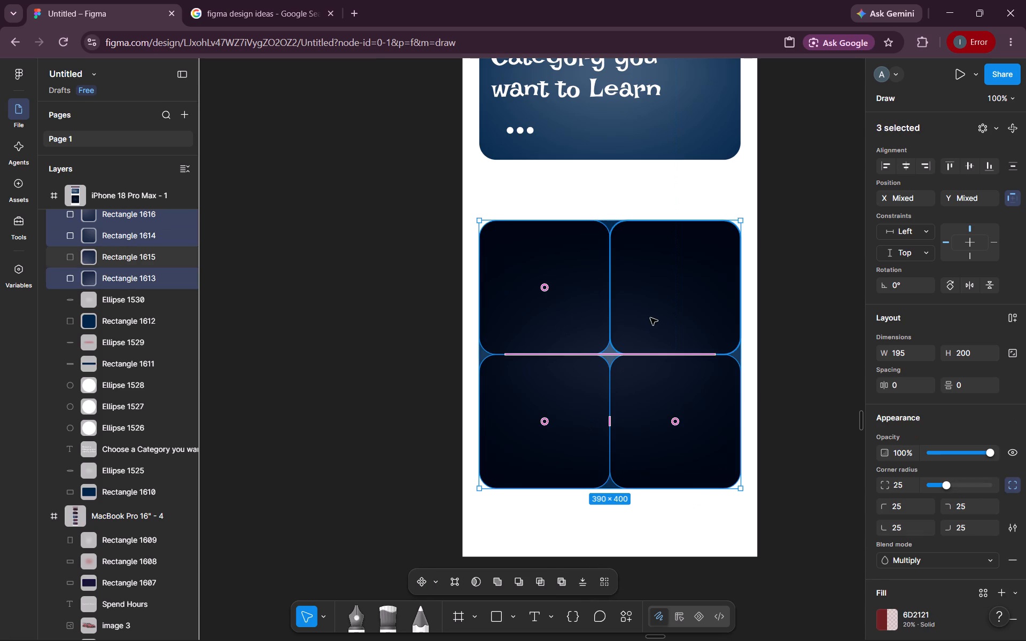
left_click(650, 318, "shift")
scroll(905, 556, "down", 2)
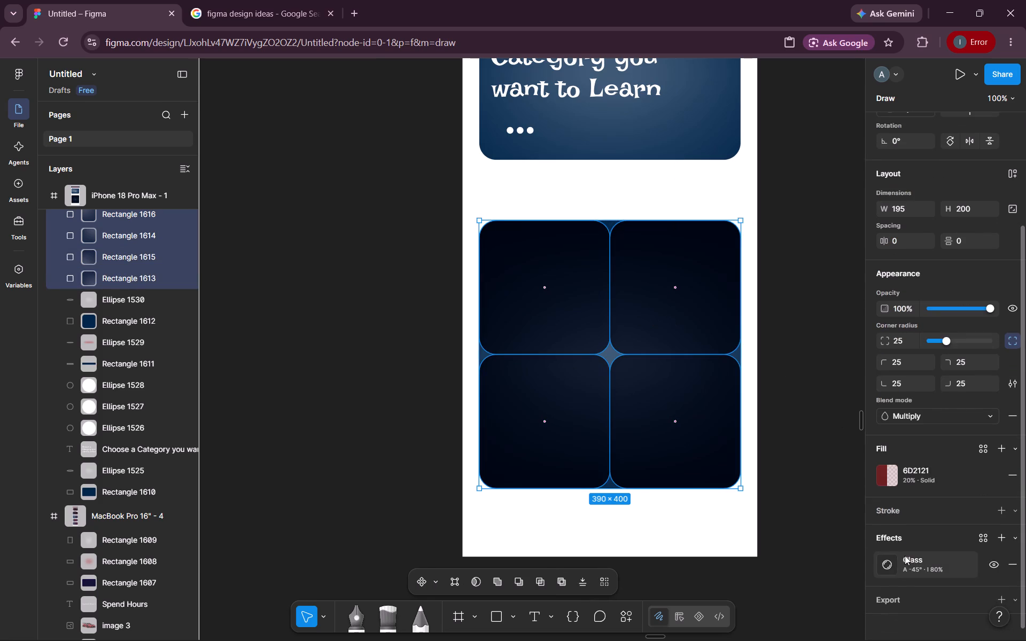
left_click(892, 480)
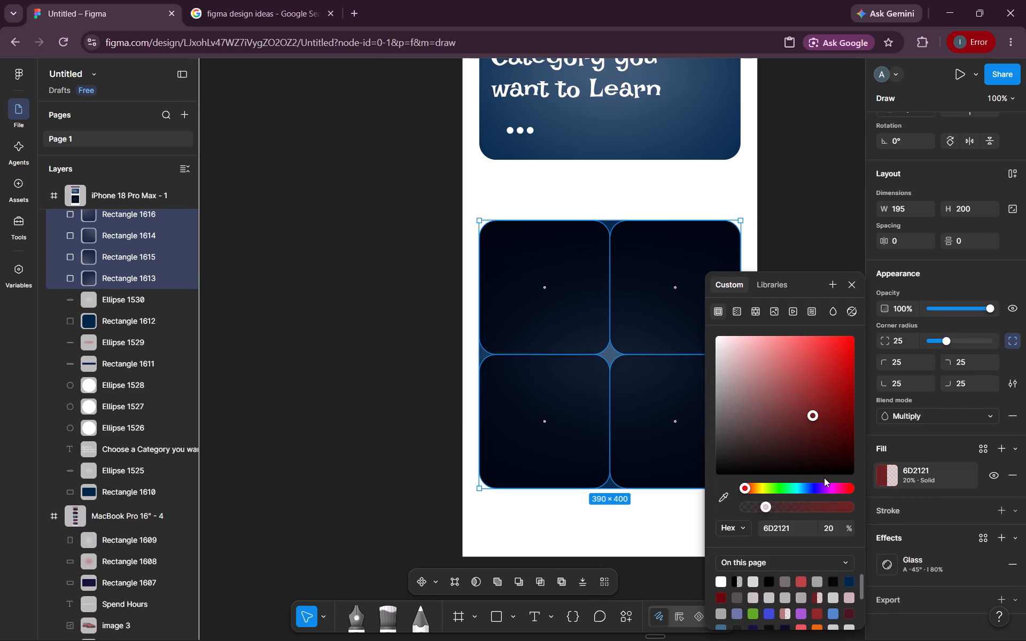
left_click_drag(814, 413, 732, 359)
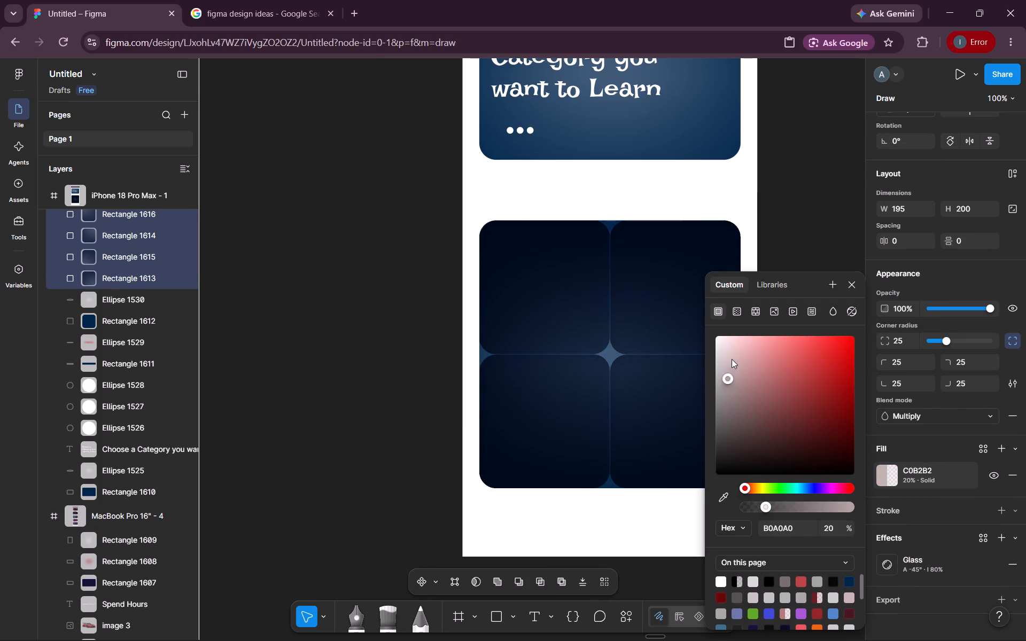
left_click_drag(732, 359, 732, 340)
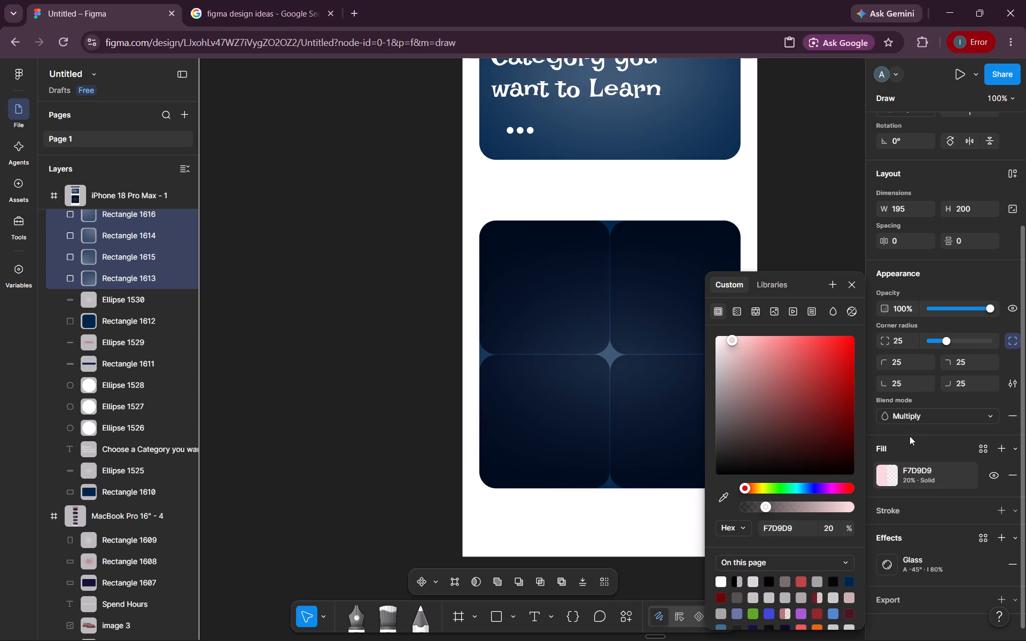
Add a solid black 000000 stroke of weight 1 to the four tiles and deselect them.
left_click(939, 516)
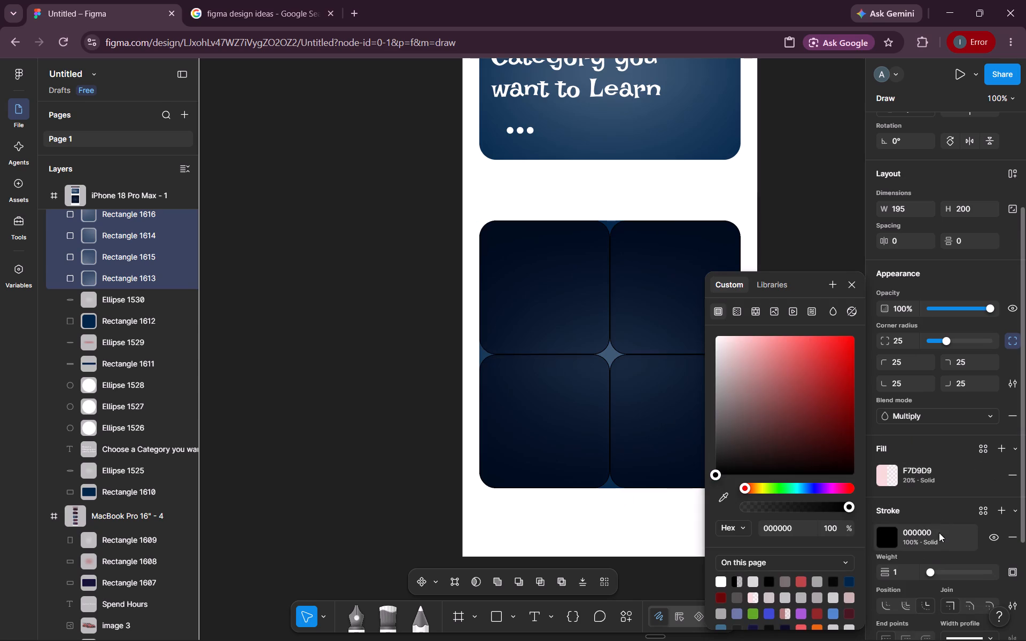
left_click(809, 255)
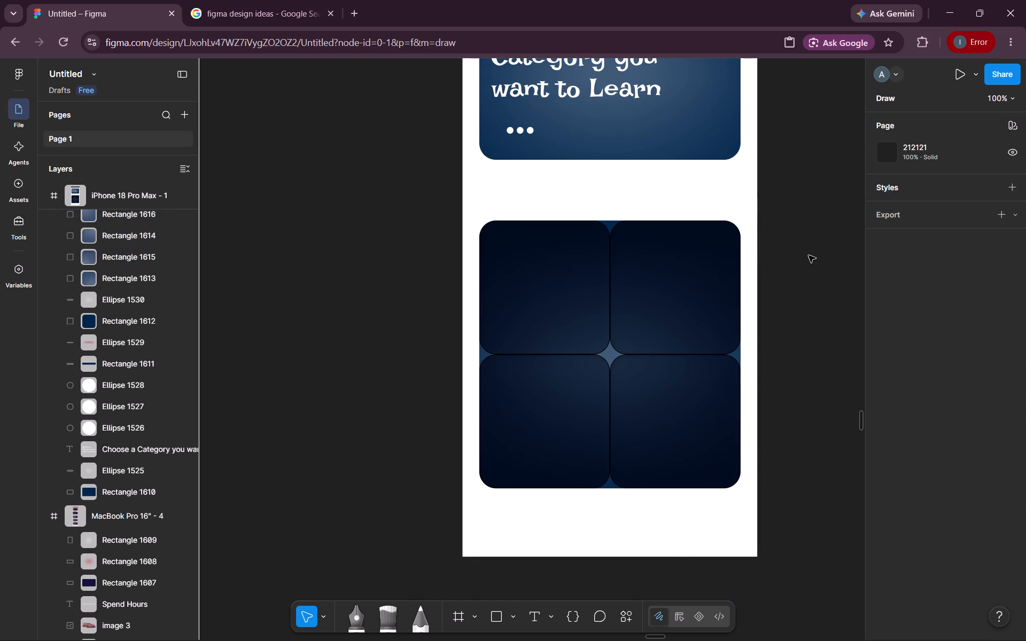
left_click(806, 446)
Examine the header, the category card's heading text with its typography settings, and the lower card.
scroll(780, 525, "up", 1)
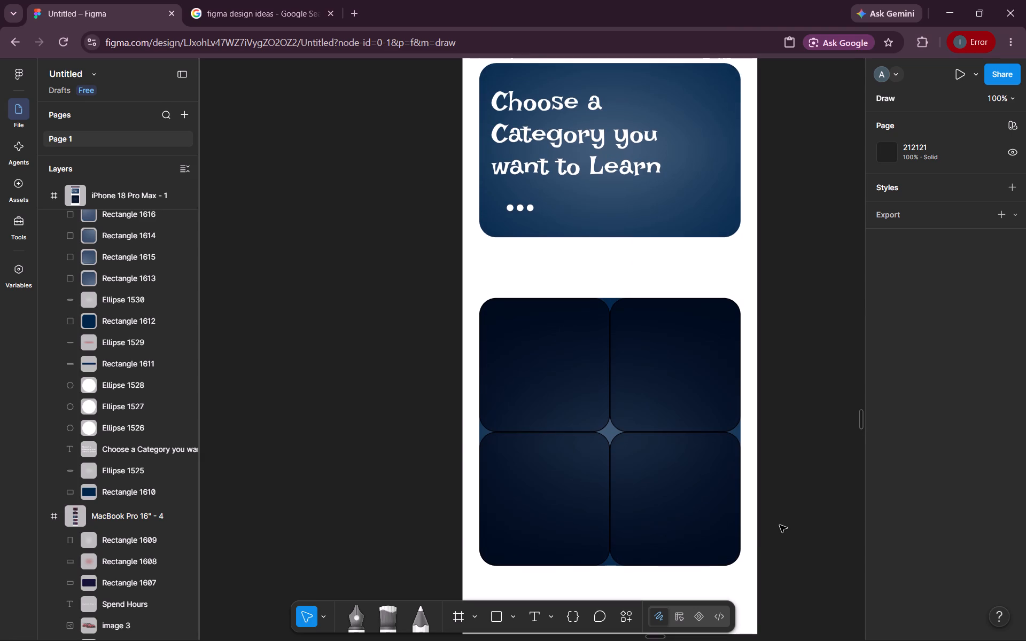
scroll(780, 525, "up", 1)
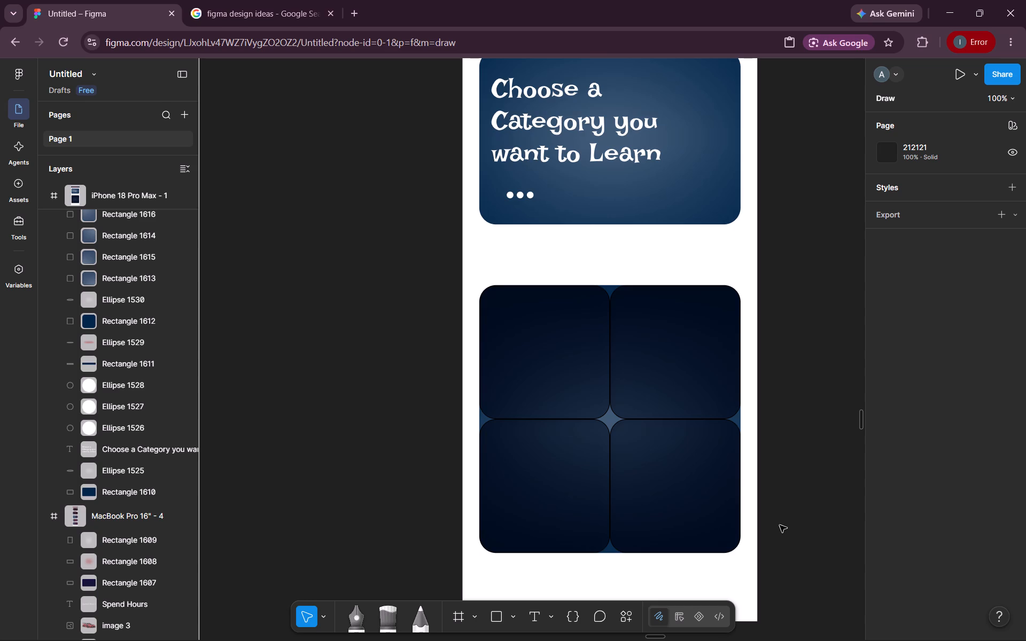
scroll(616, 378, "up", 1)
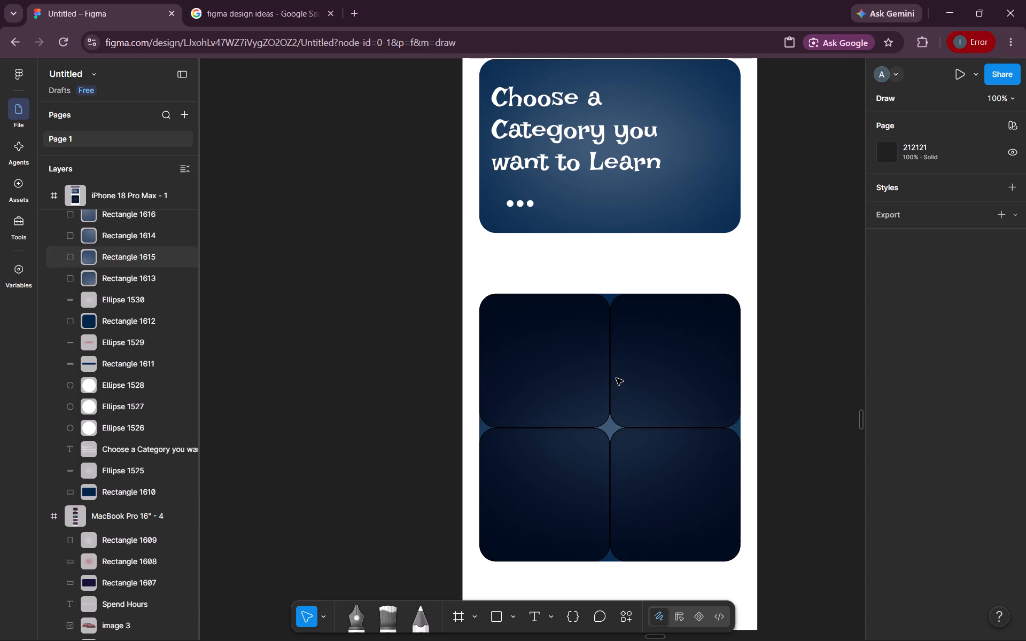
scroll(616, 378, "up", 1)
left_click(555, 312)
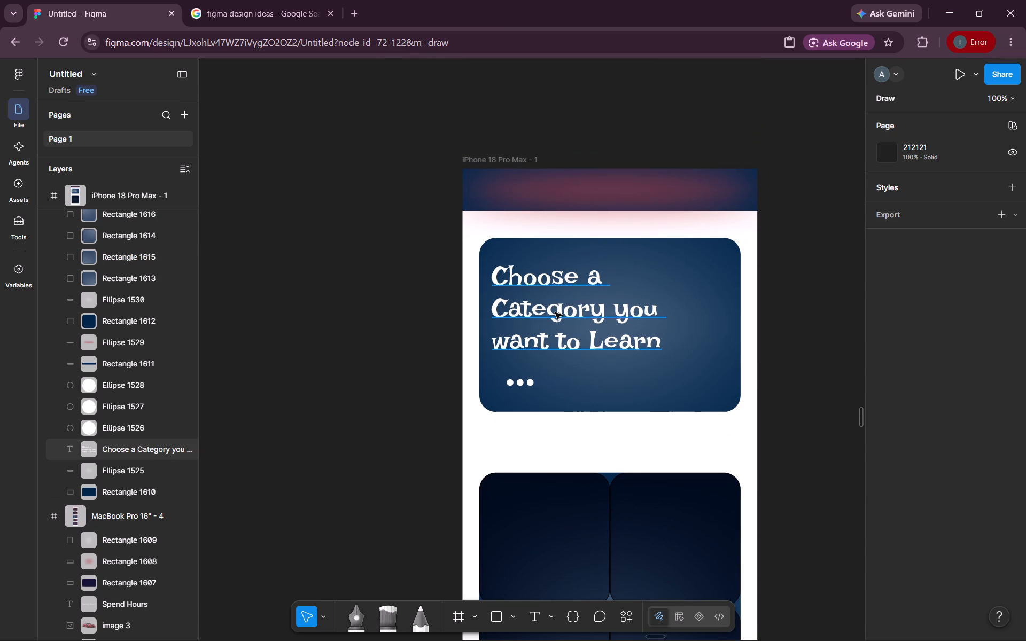
double_click(555, 312)
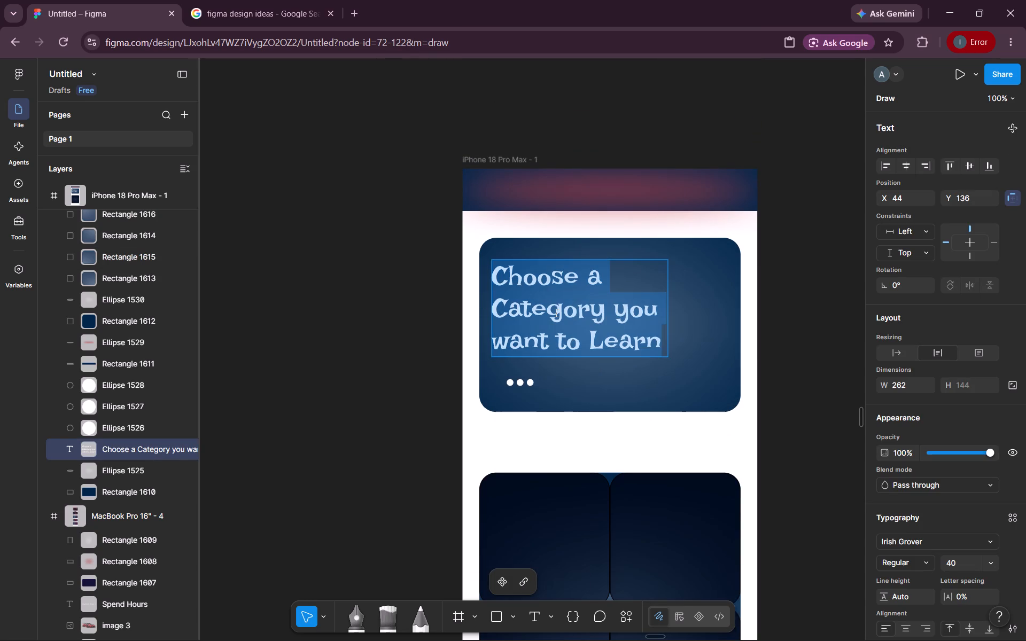
left_click(555, 312)
left_click(441, 315)
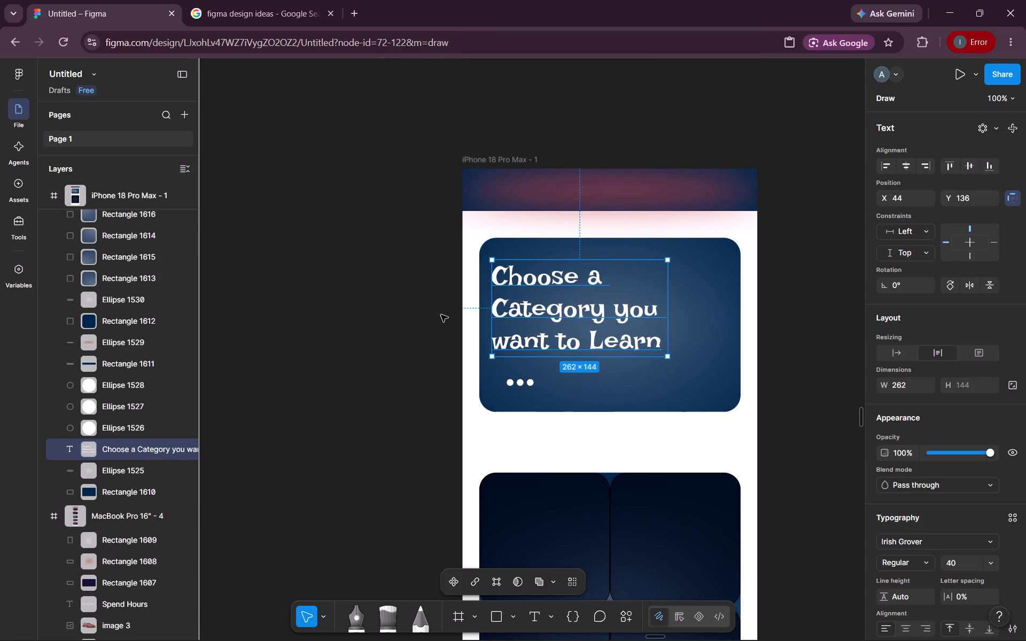
scroll(441, 315, "down", 3)
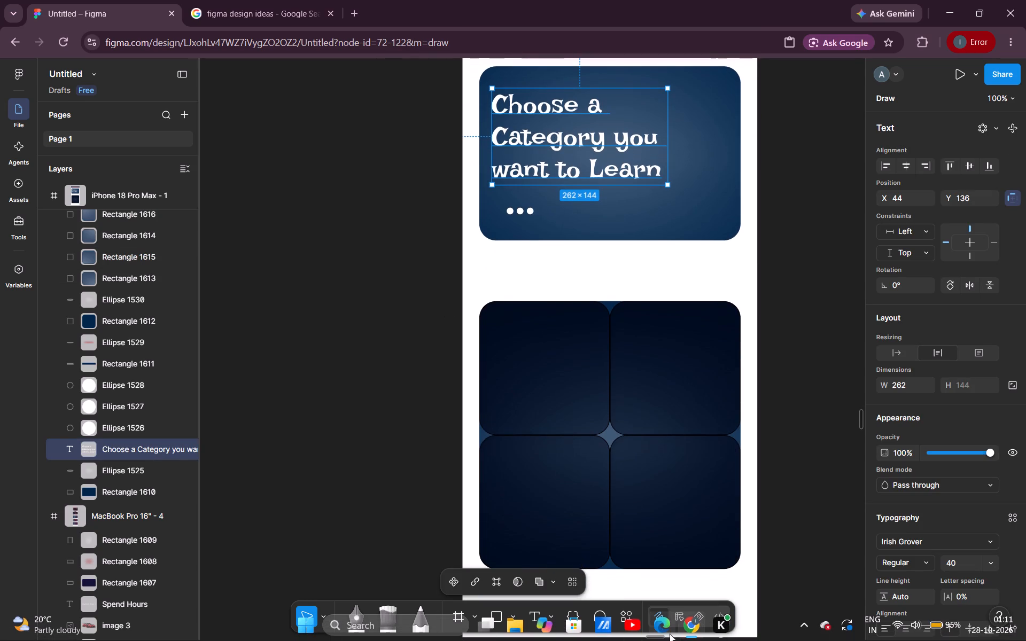
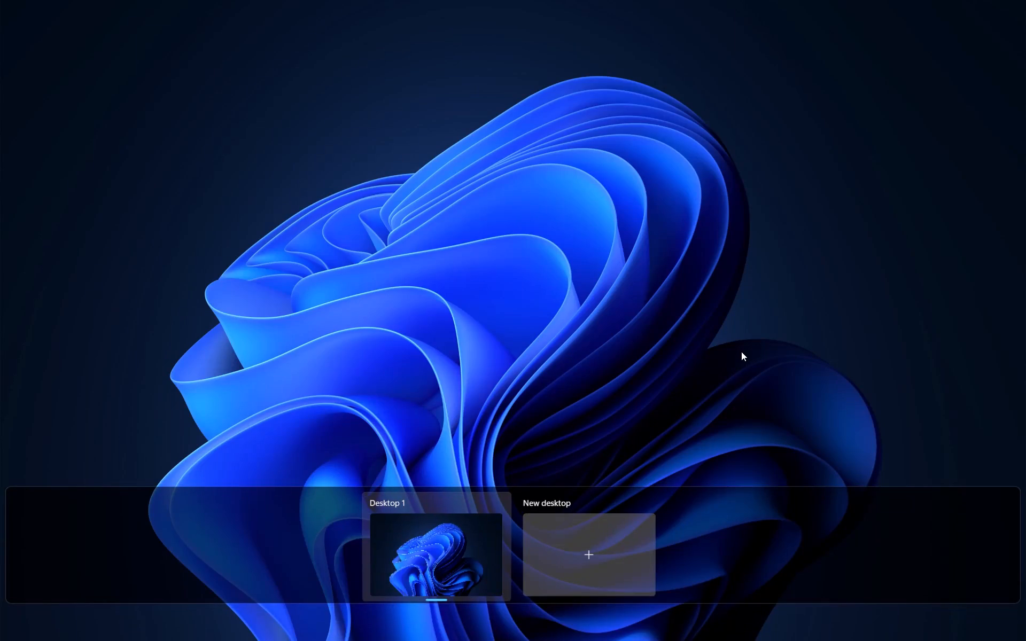
Dismiss the virtual desktop overview and choose a power action for the computer to end the session.
left_click(741, 351)
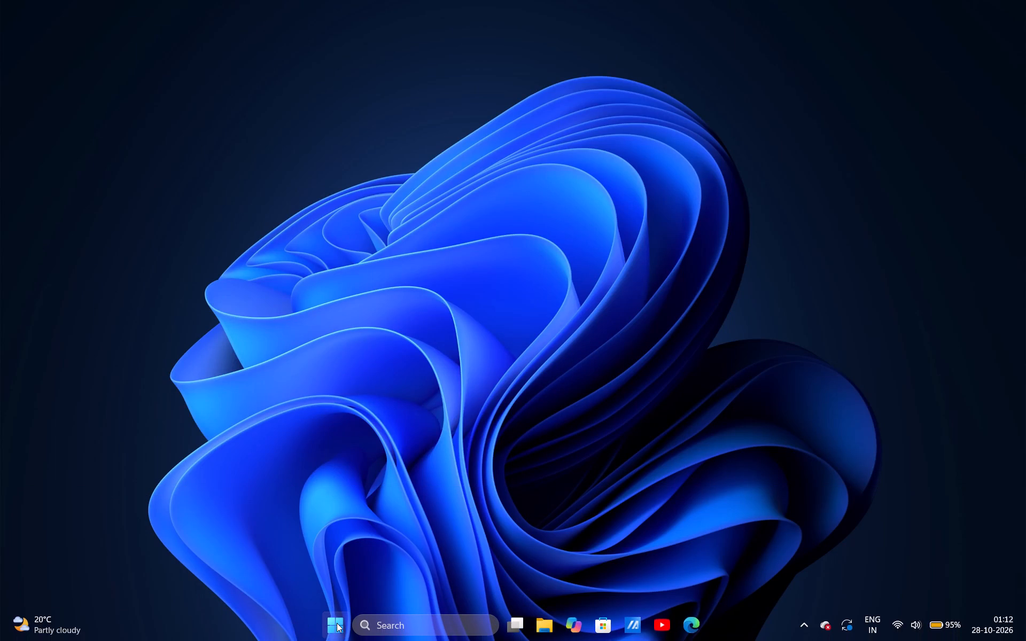
left_click(338, 621)
left_click(598, 572)
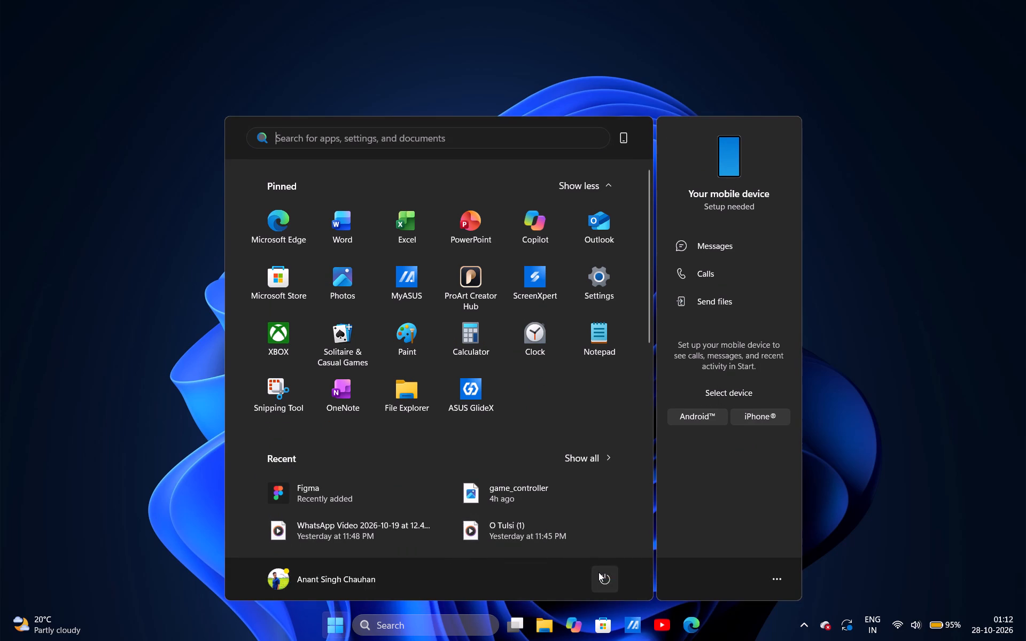
left_click(596, 537)
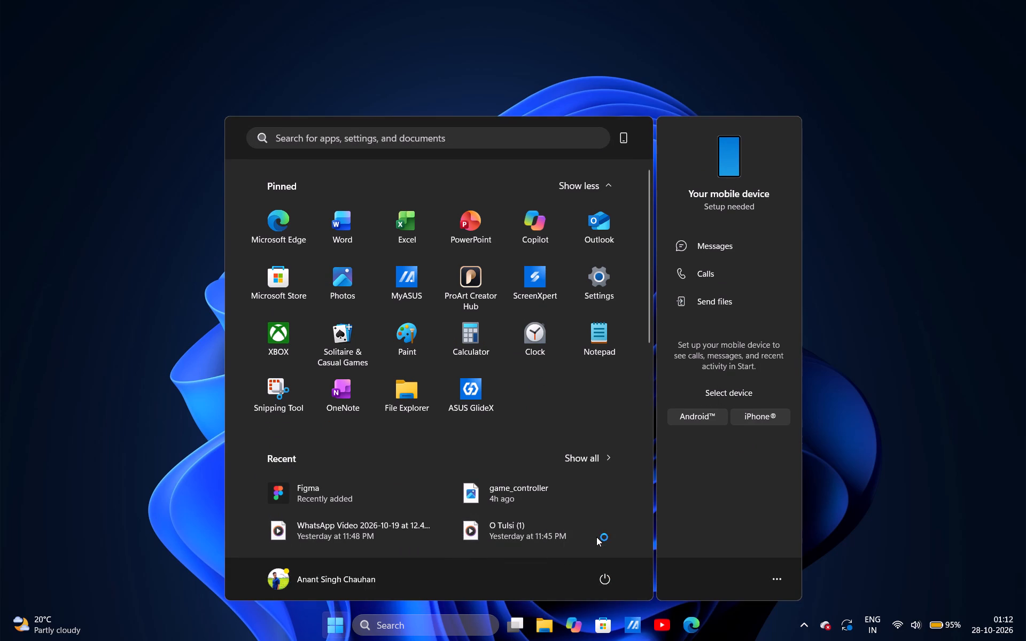